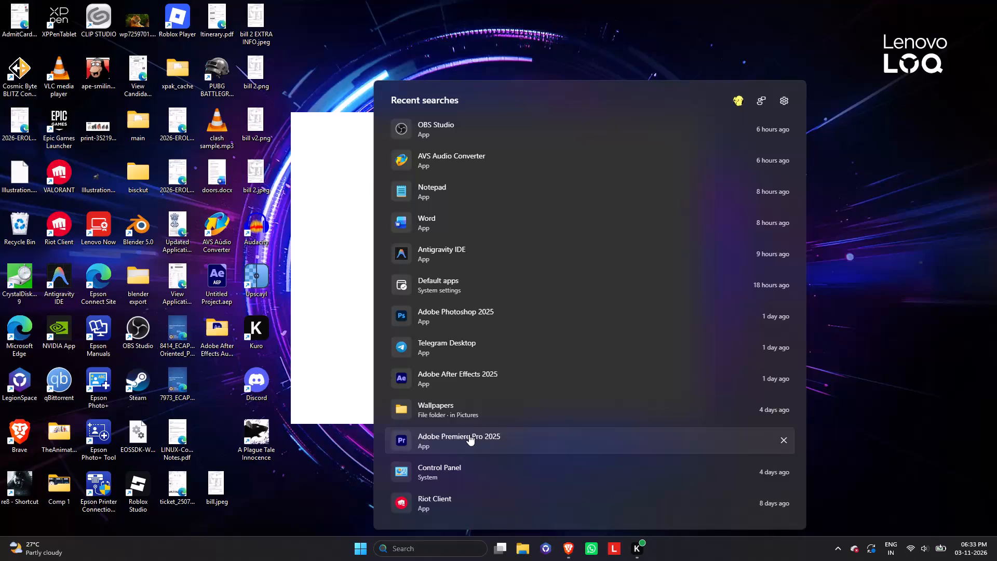
Launch Adobe Premiere Pro 2025.
left_click(469, 434)
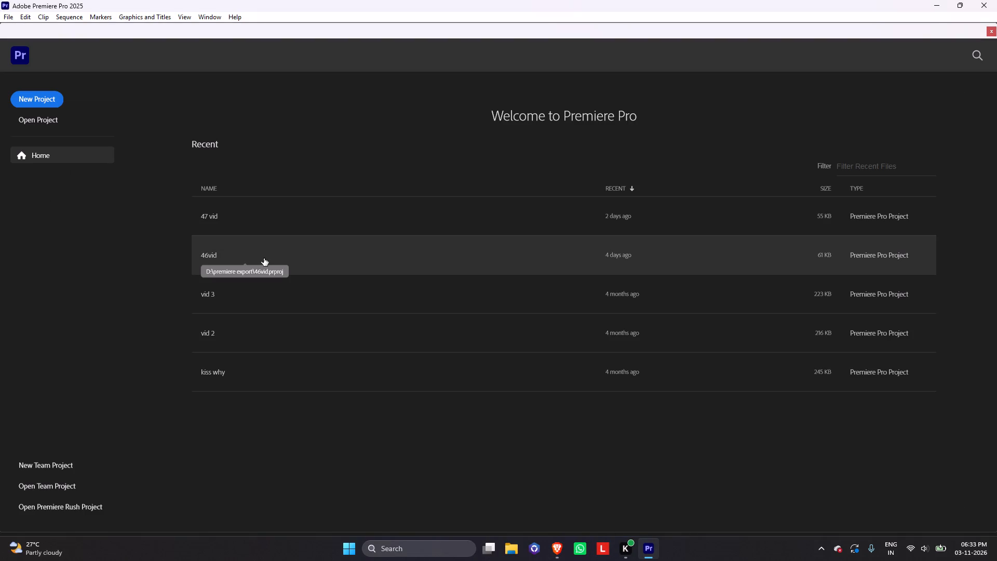
Create a new project named 48vid and skip importing media.
left_click(51, 101)
key("BackSpace")
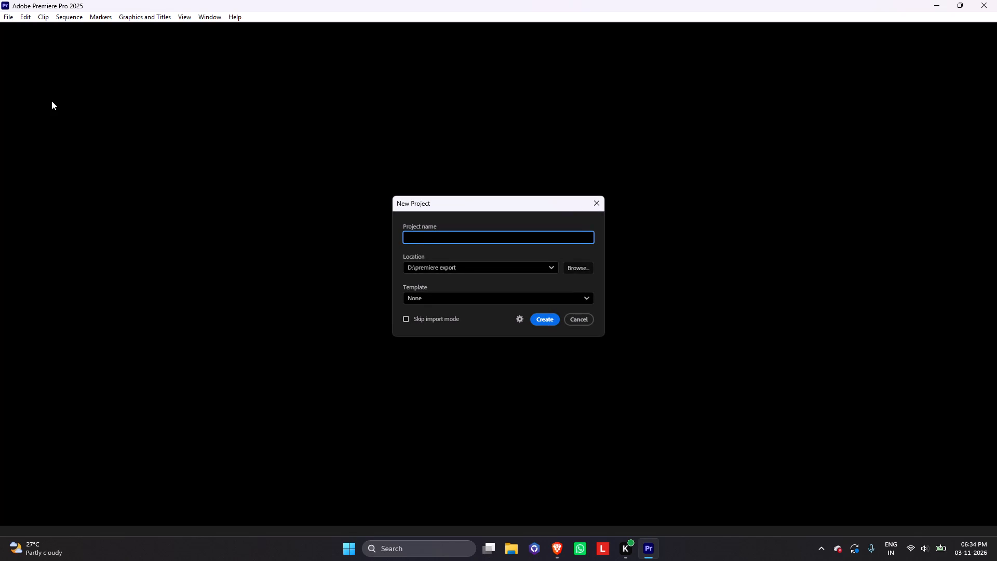
type("48vid")
key("Return")
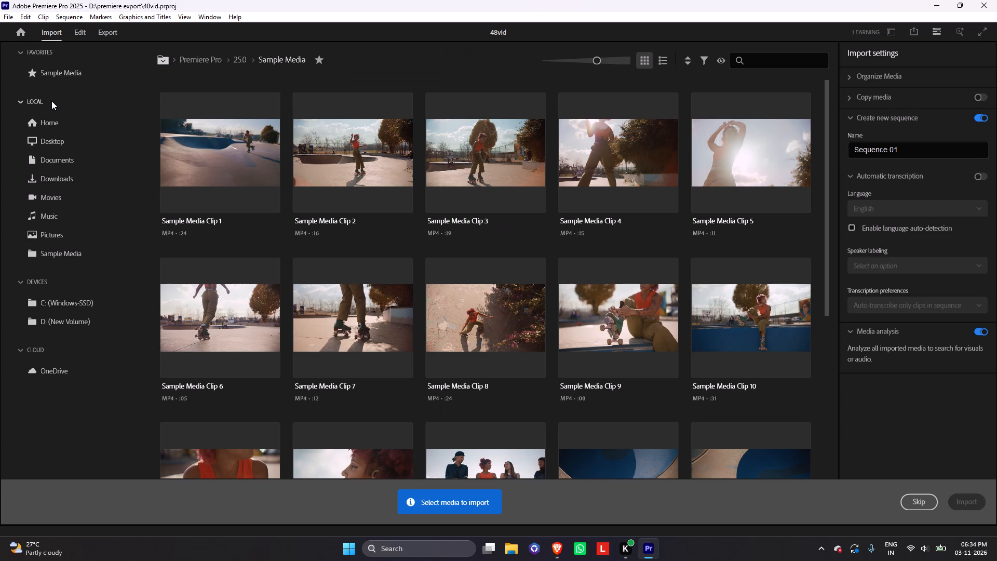
left_click(911, 491)
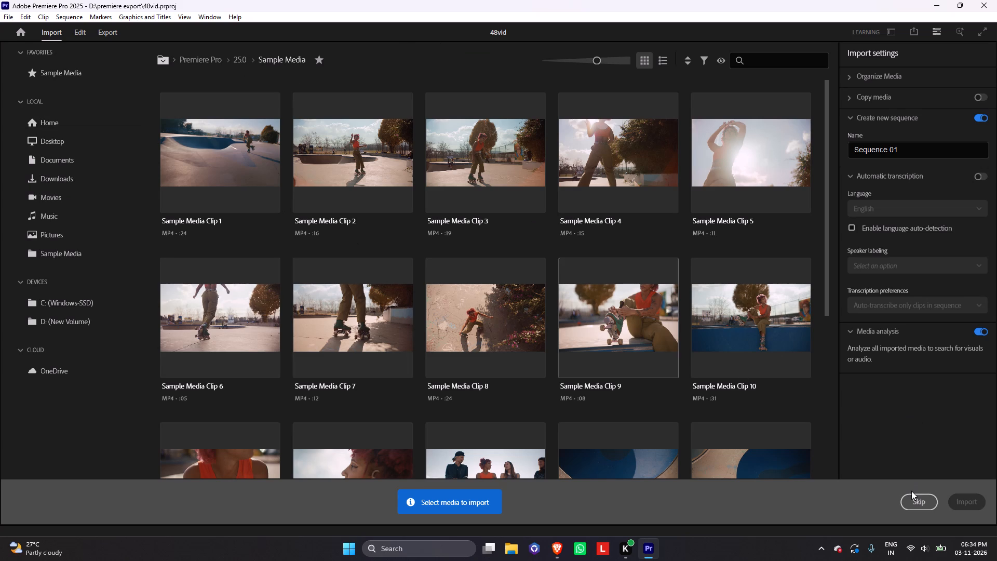
left_click(912, 495)
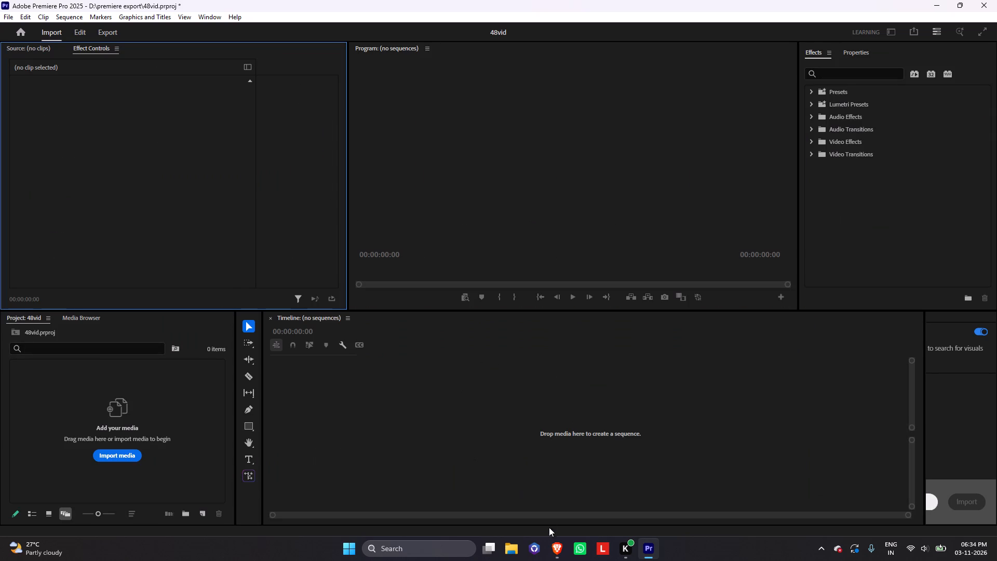
Bring 20261103_150211.mp4 from the vid folder inside charm & cheer on drive D into the empty timeline as a new sequence.
left_click(515, 539)
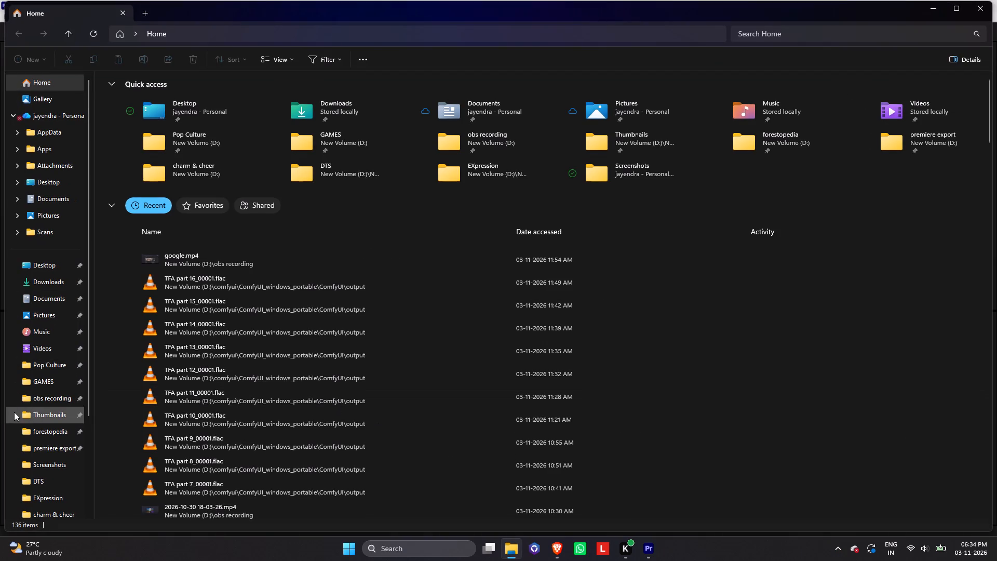
scroll(69, 462, "down", 3)
left_click(57, 393)
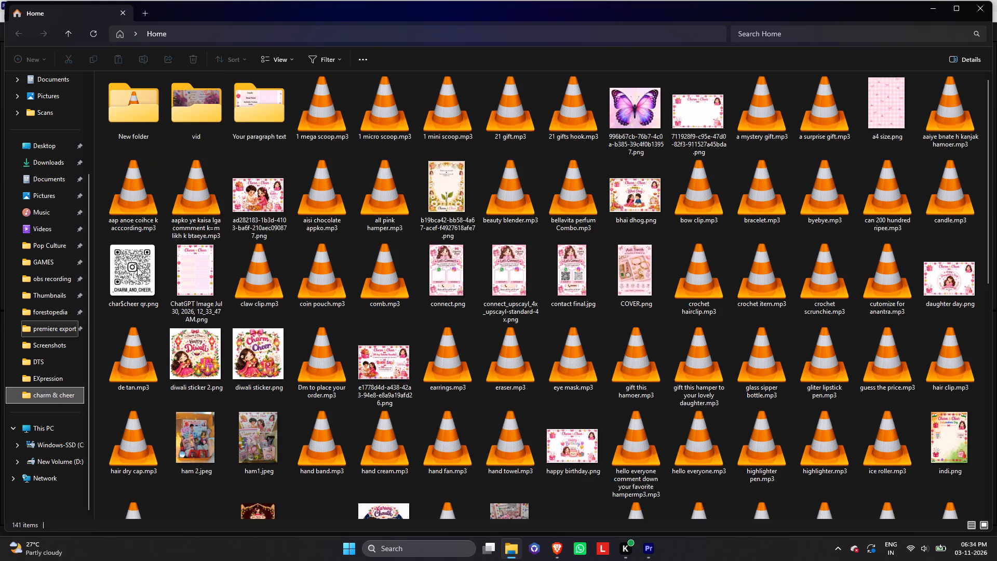
double_click(174, 131)
left_click_drag(372, 169, 210, 129)
left_click(316, 172)
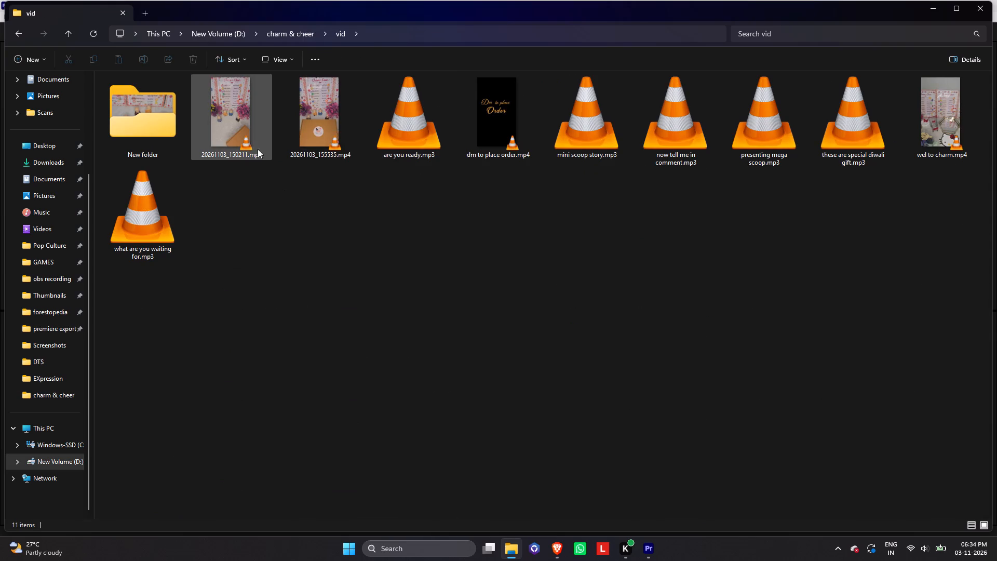
left_click(250, 142)
left_click_drag(235, 142, 651, 554)
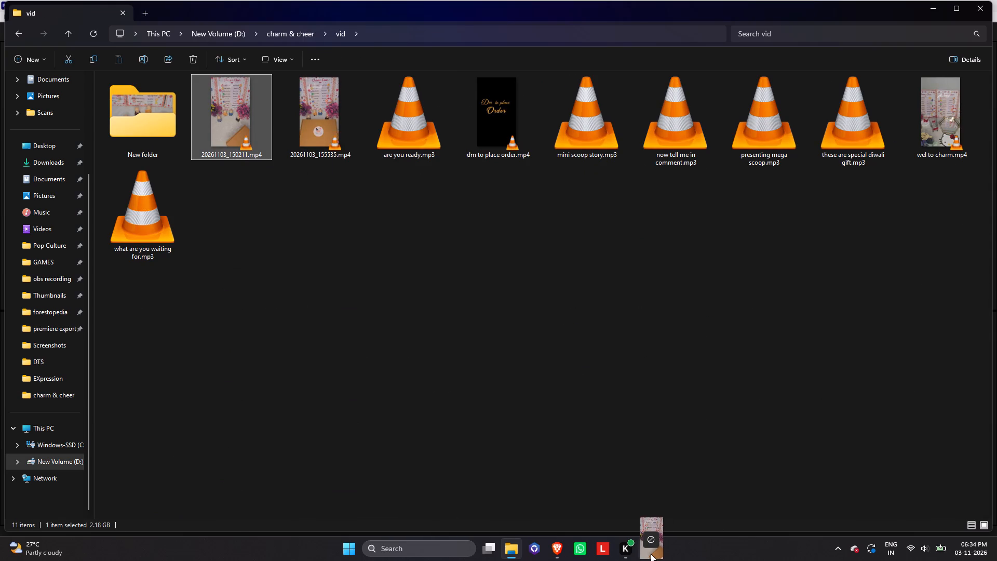
left_click_drag(651, 554, 415, 468)
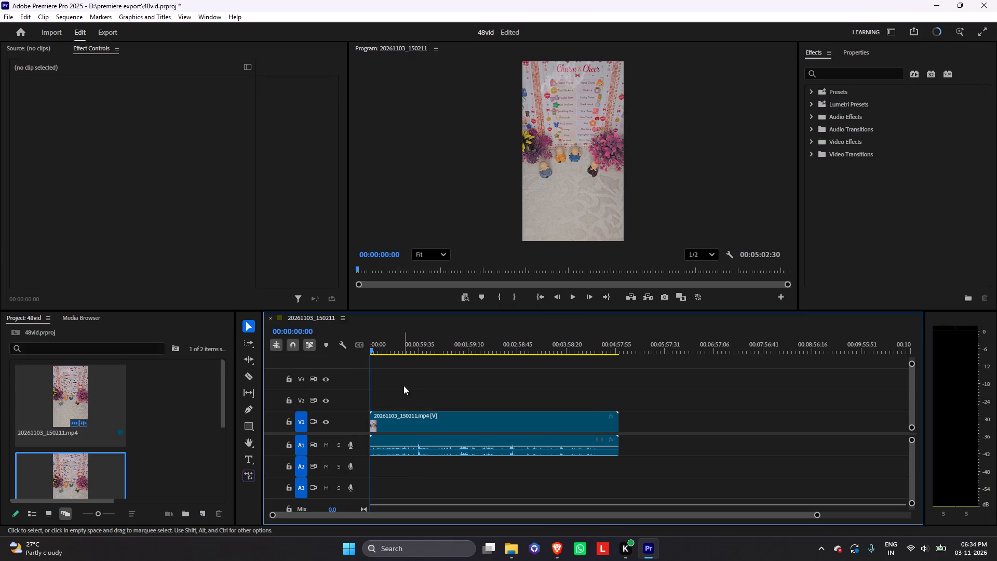
Examine the footage from start to end to find the section showing the full open gift box.
left_click_drag(369, 354, 397, 354)
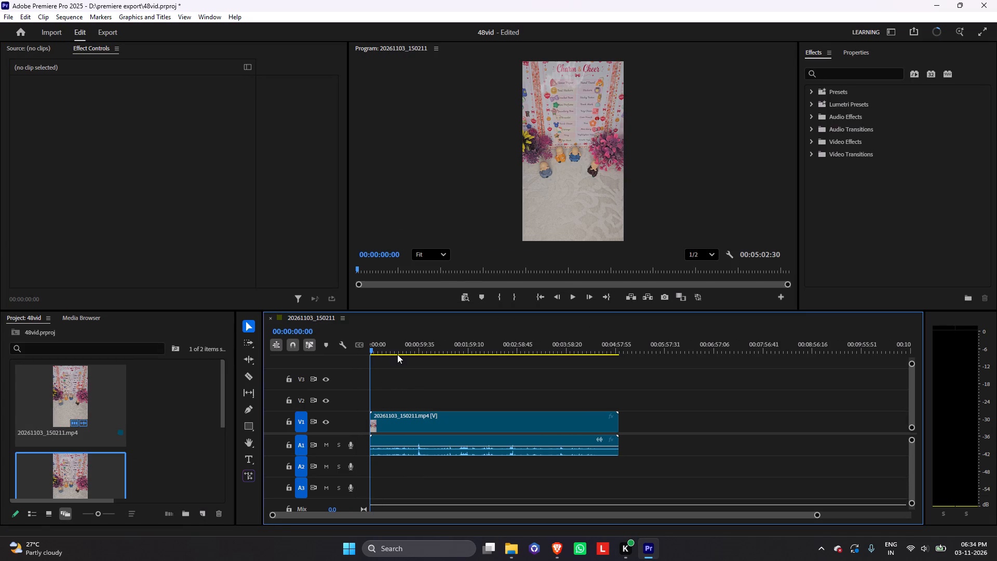
left_click_drag(397, 354, 406, 356)
left_click(395, 356)
left_click(398, 353)
left_click_drag(394, 351, 434, 353)
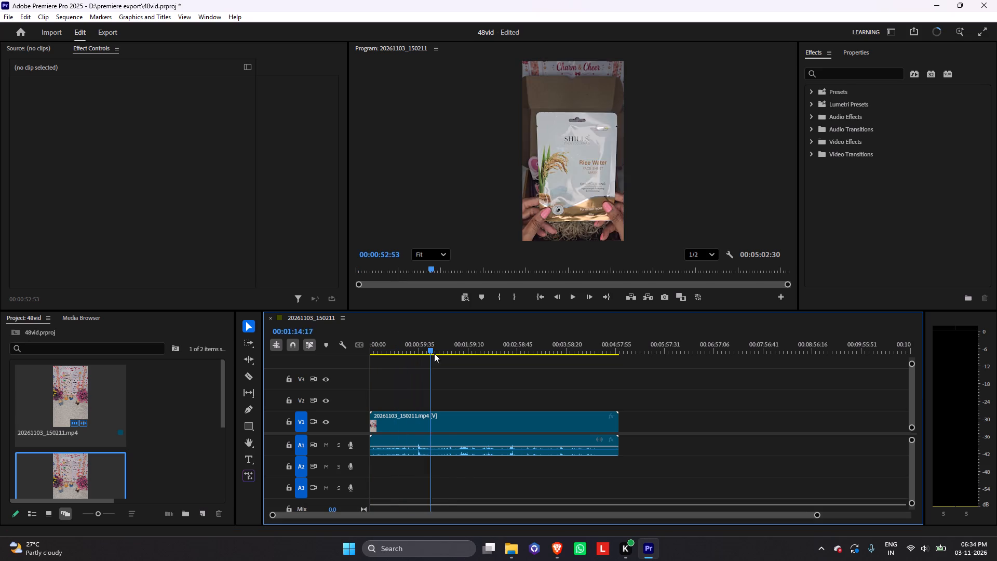
left_click_drag(434, 353, 586, 367)
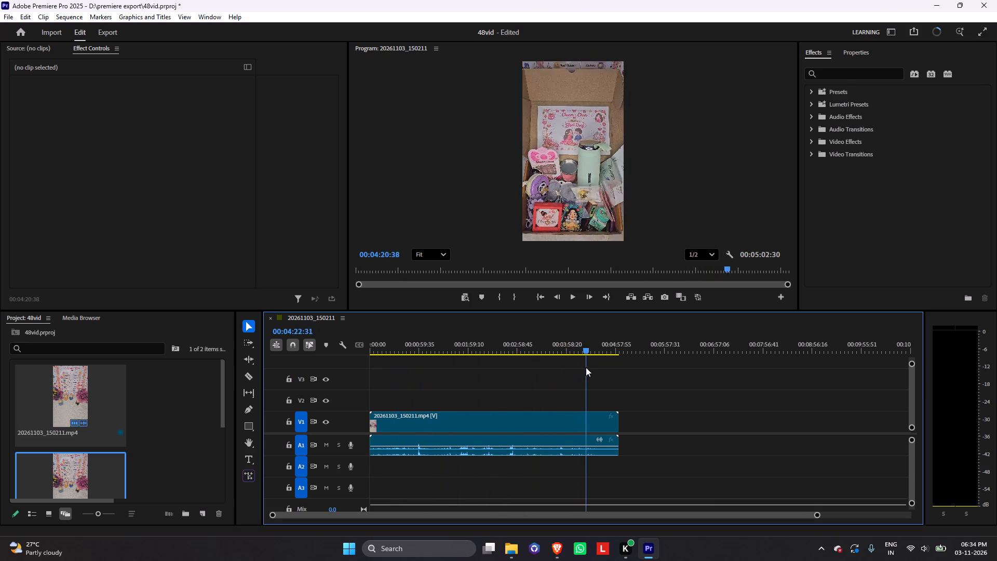
left_click_drag(586, 367, 606, 370)
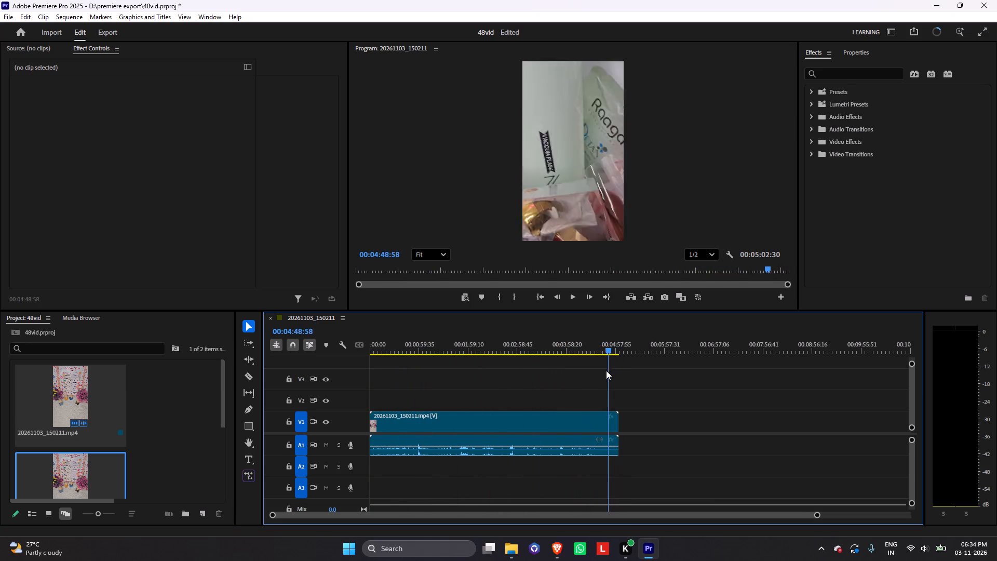
left_click_drag(606, 370, 424, 404)
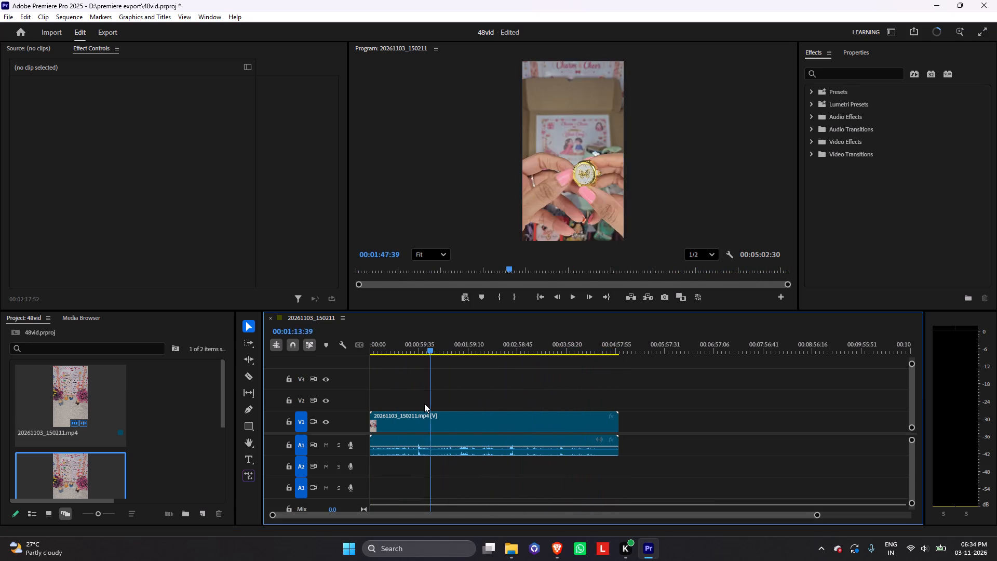
left_click_drag(424, 404, 574, 409)
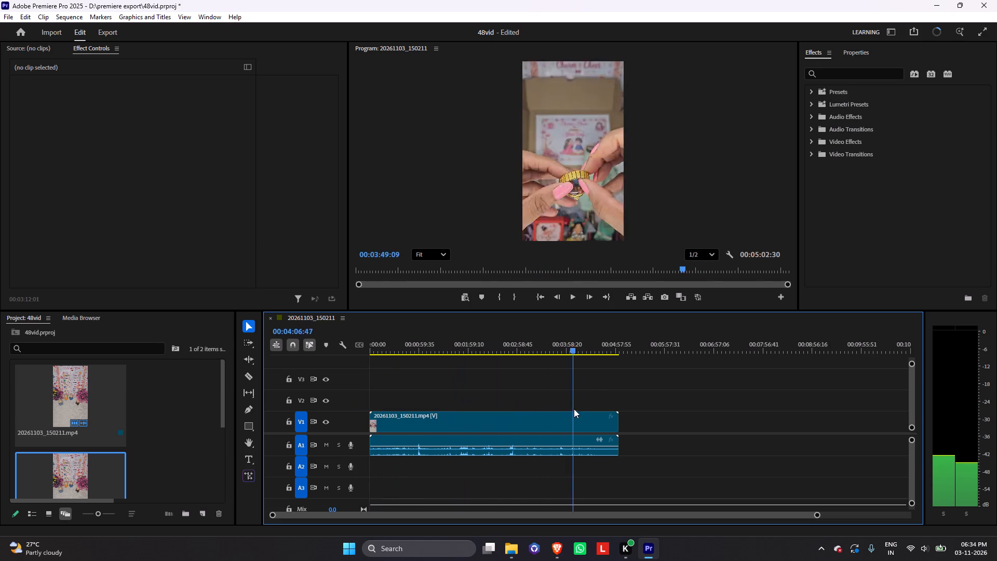
left_click_drag(574, 409, 612, 413)
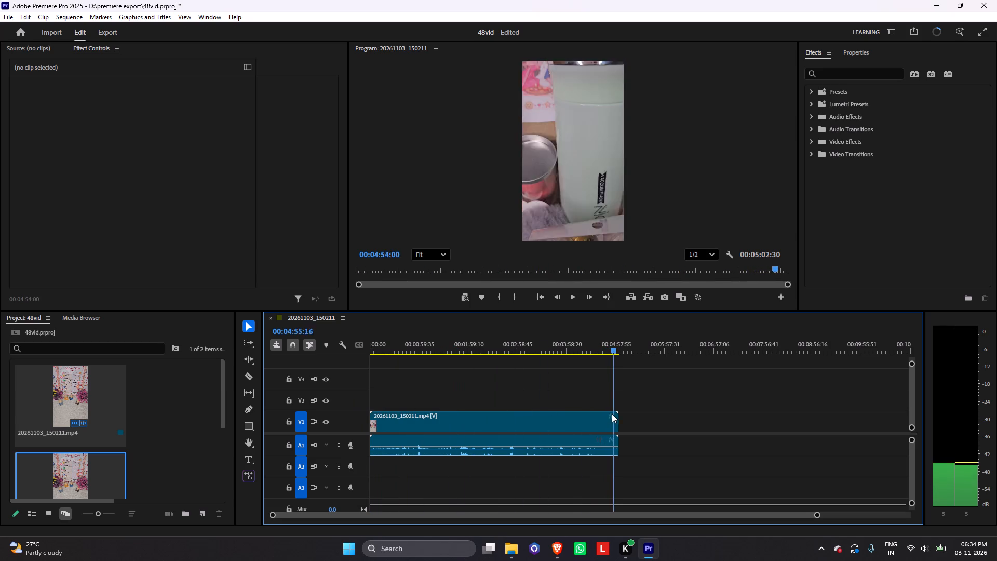
left_click_drag(612, 413, 576, 419)
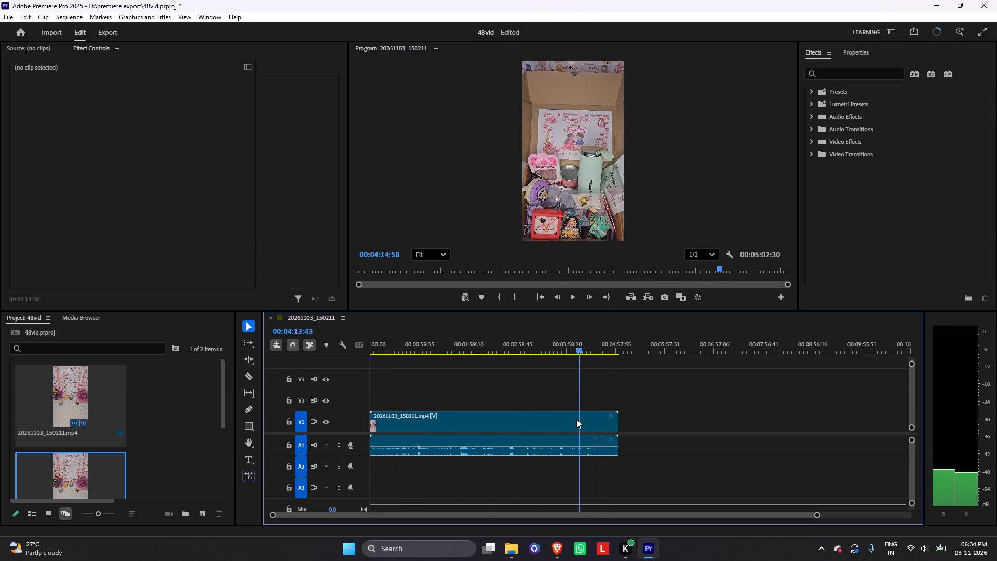
left_click_drag(576, 419, 550, 422)
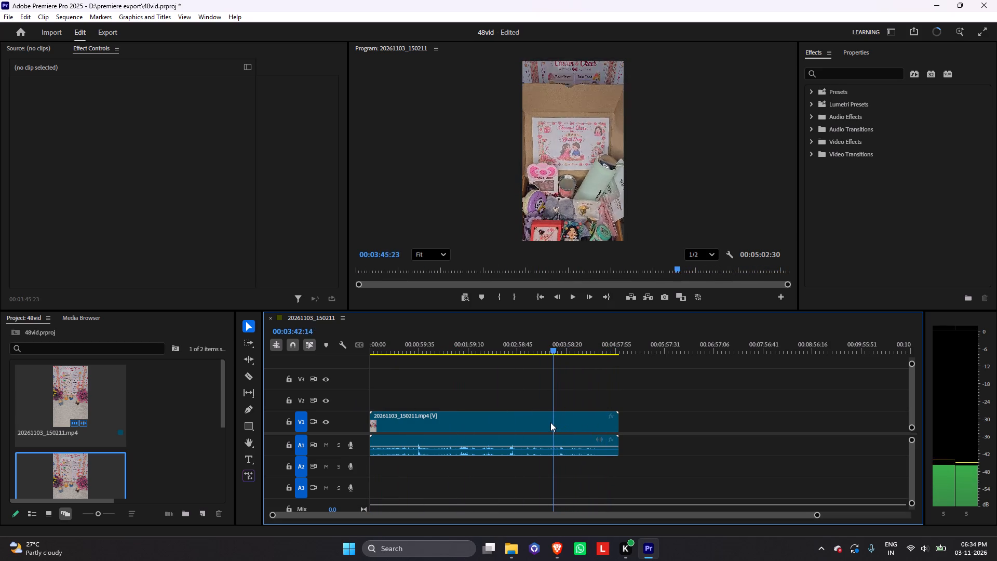
left_click_drag(550, 422, 532, 424)
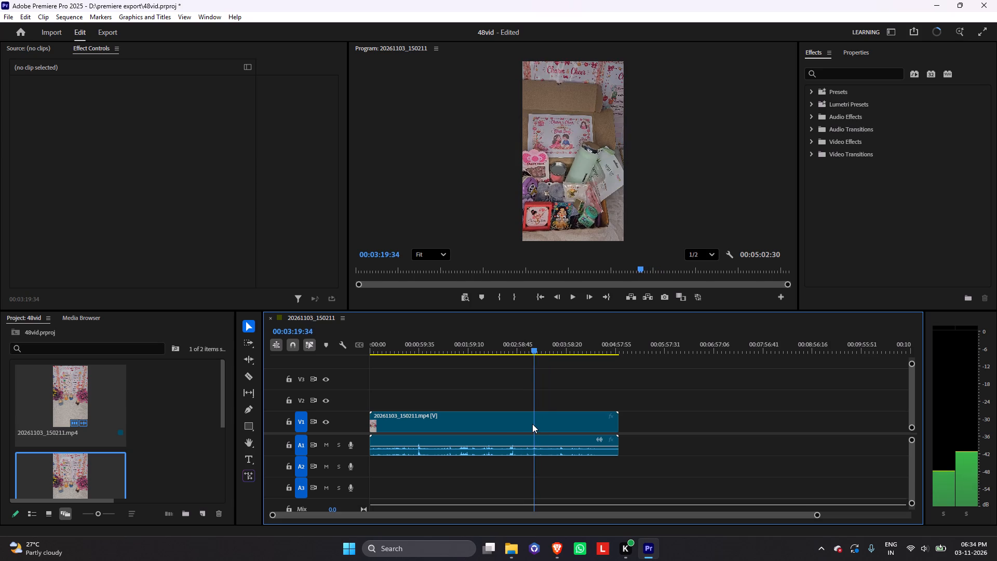
left_click_drag(532, 424, 504, 424)
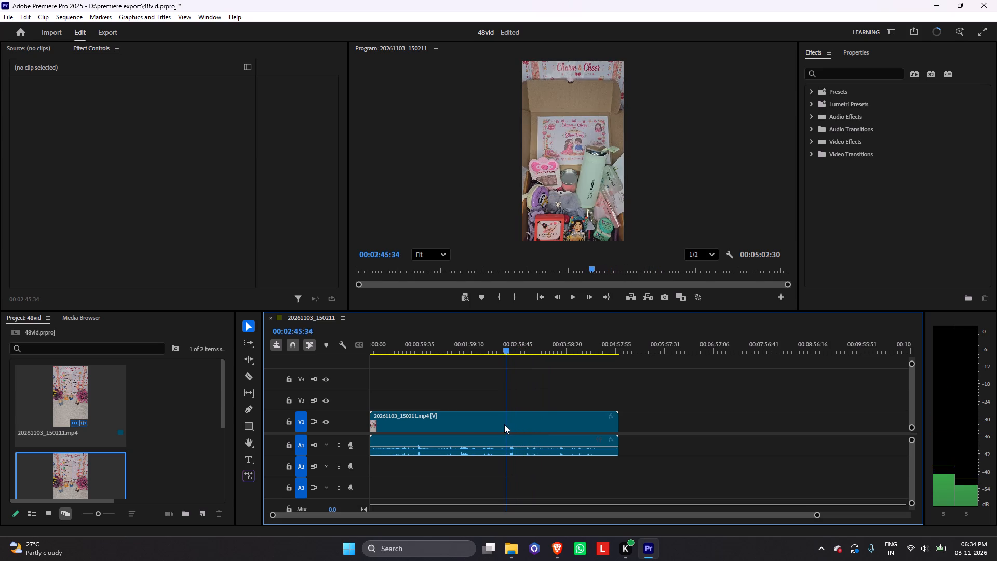
Split the clip at 00:03:14:32, where the camera is close on the gift box.
left_click_drag(504, 424, 515, 422)
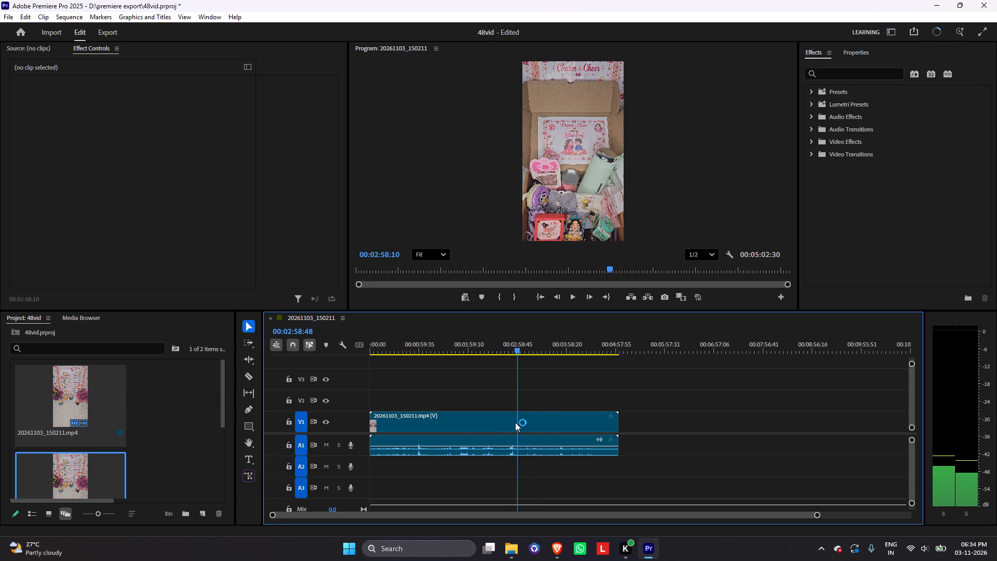
left_click_drag(515, 422, 527, 421)
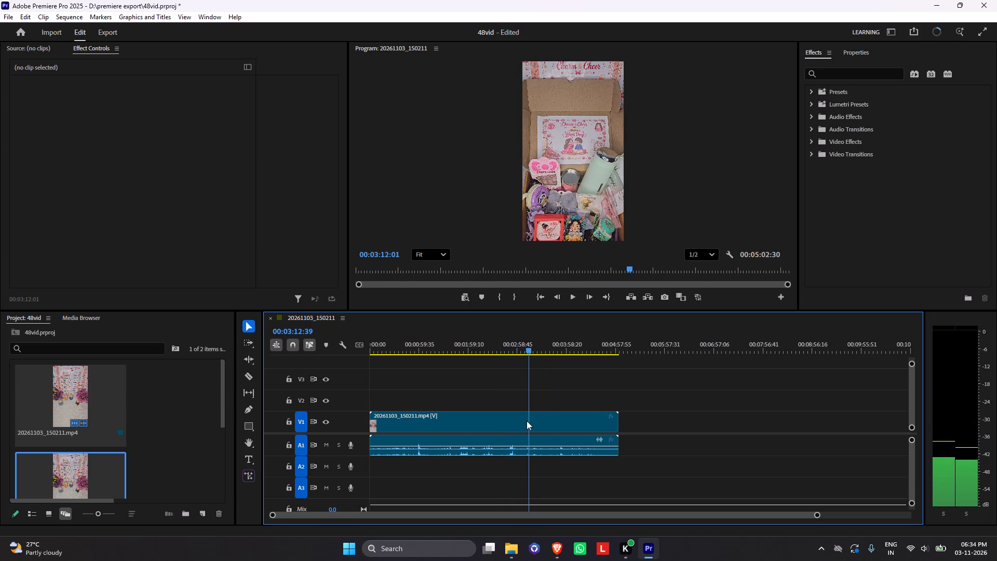
left_click_drag(527, 421, 528, 421)
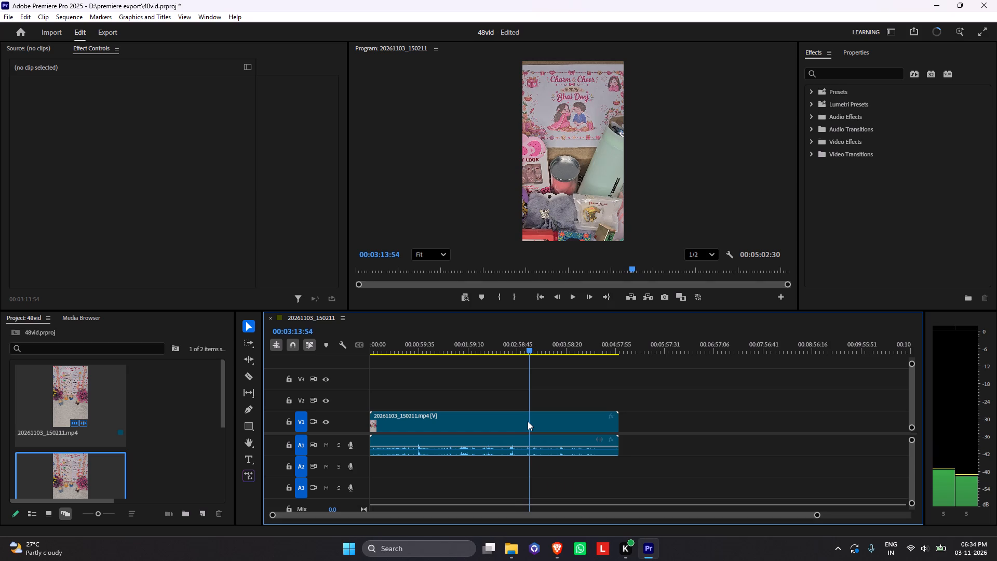
left_click_drag(528, 421, 528, 421)
left_click(536, 422)
key("ctrl+k")
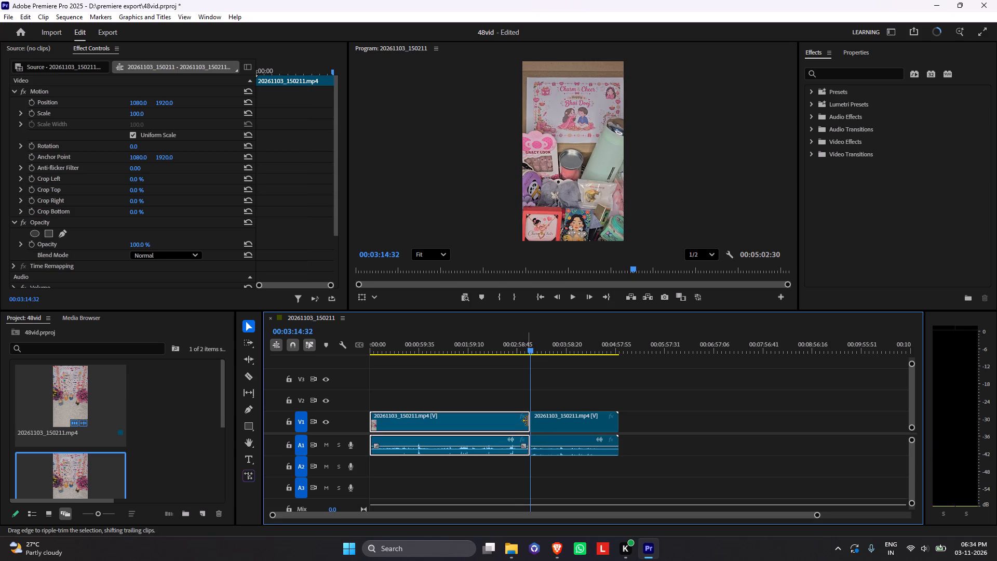
Split the remaining footage after the first cut at 00:03:27:45 and again at 00:03:37:50.
left_click_drag(532, 348, 536, 348)
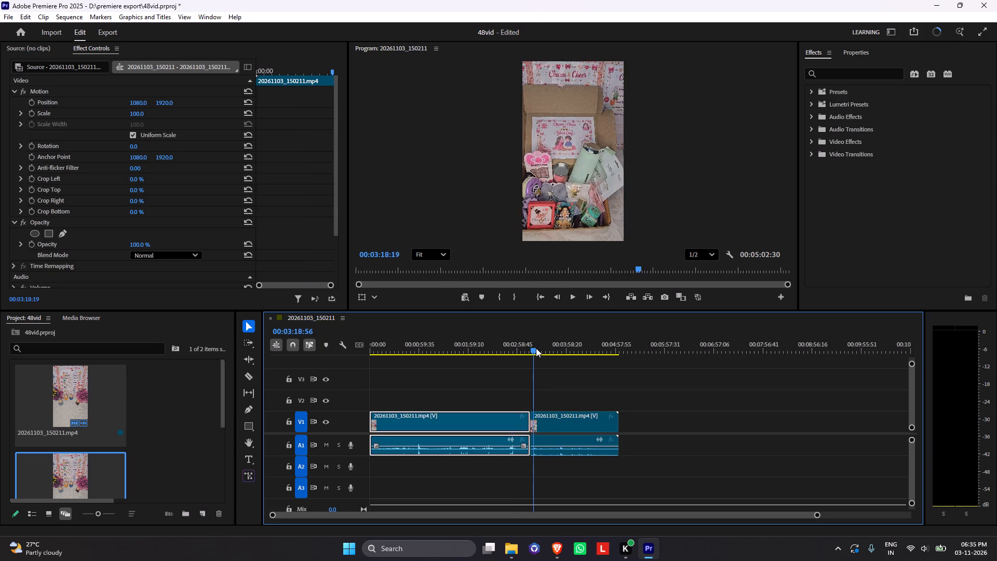
left_click_drag(536, 348, 544, 348)
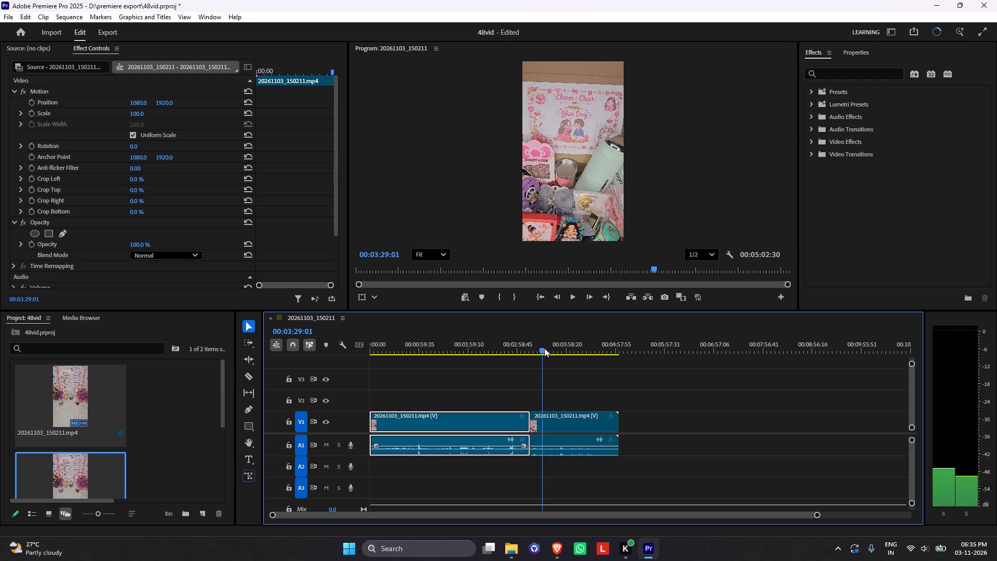
left_click_drag(544, 348, 543, 348)
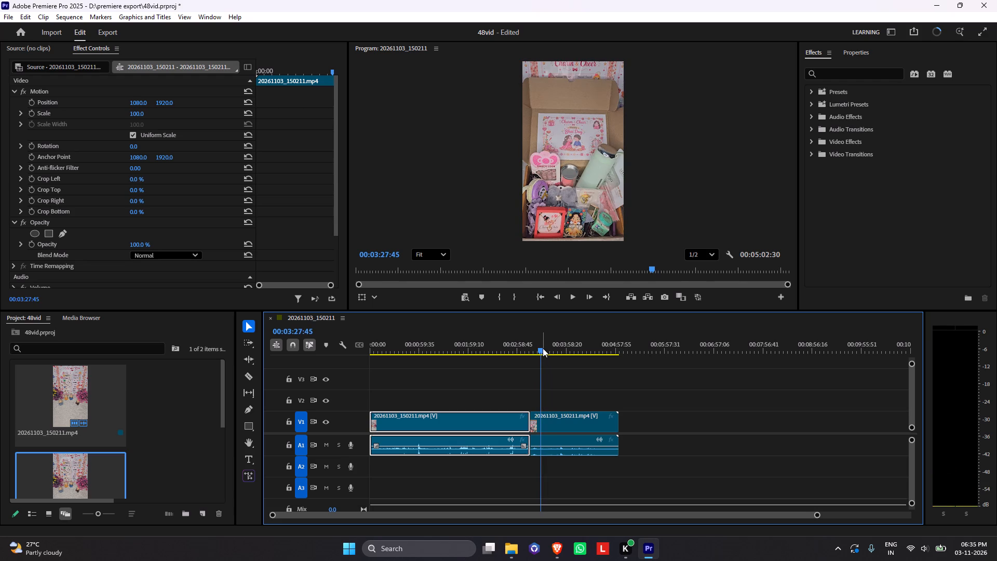
key("ctrl+k")
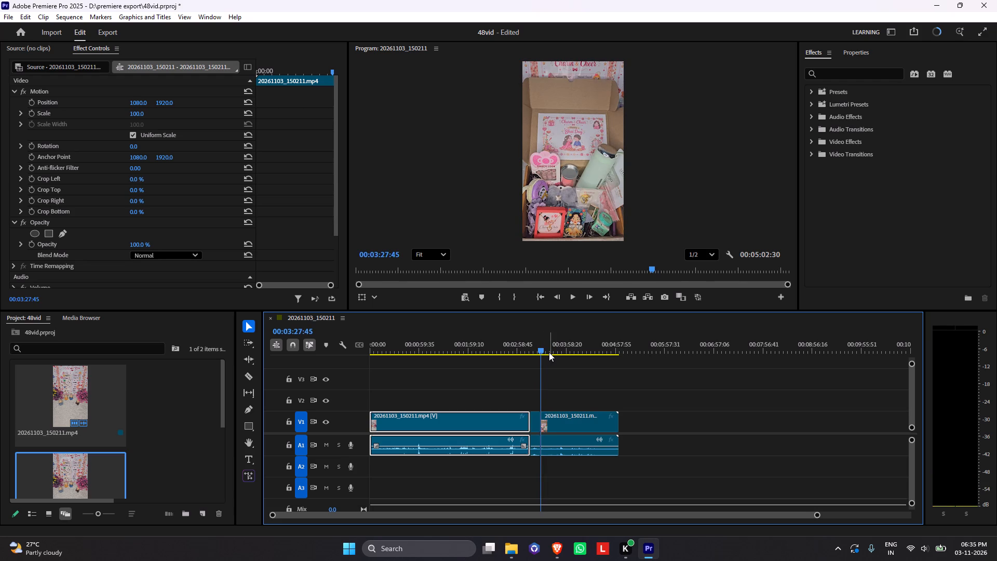
left_click_drag(542, 351, 548, 351)
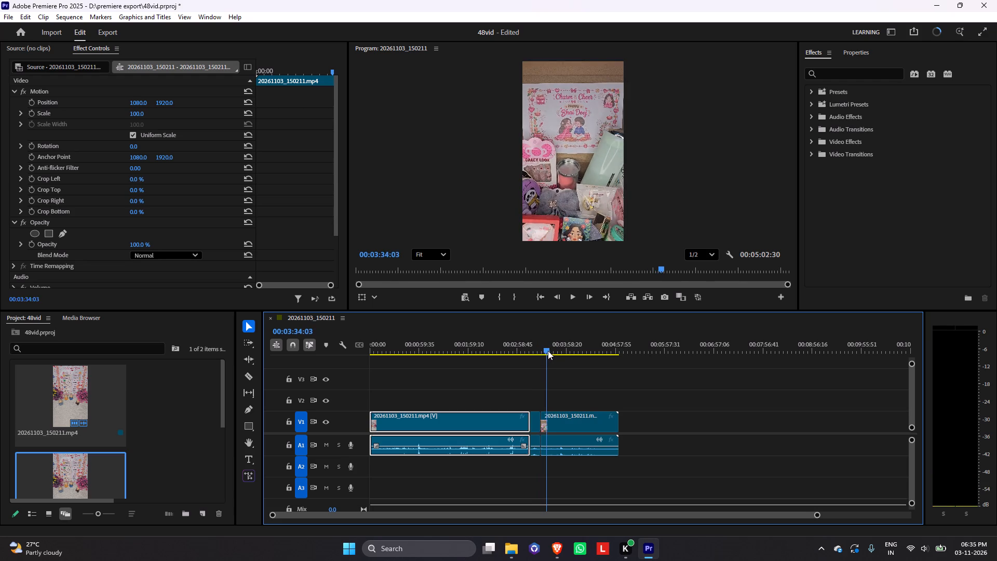
left_click_drag(548, 351, 550, 350)
left_click(576, 426)
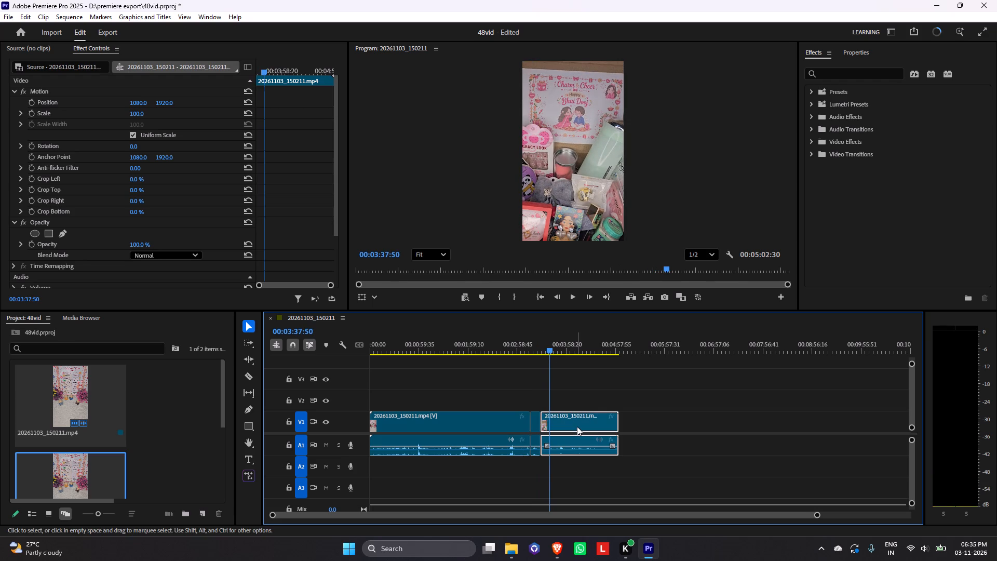
key("ctrl+k")
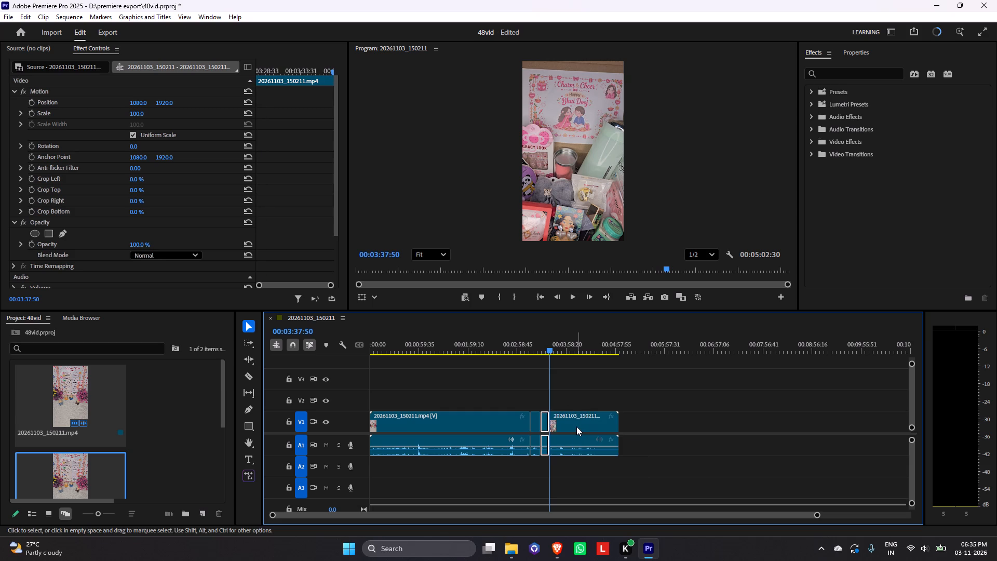
Select all the clip segments and shift them together about 51 seconds later, leaving empty space at the sequence start.
left_click_drag(642, 467, 489, 464)
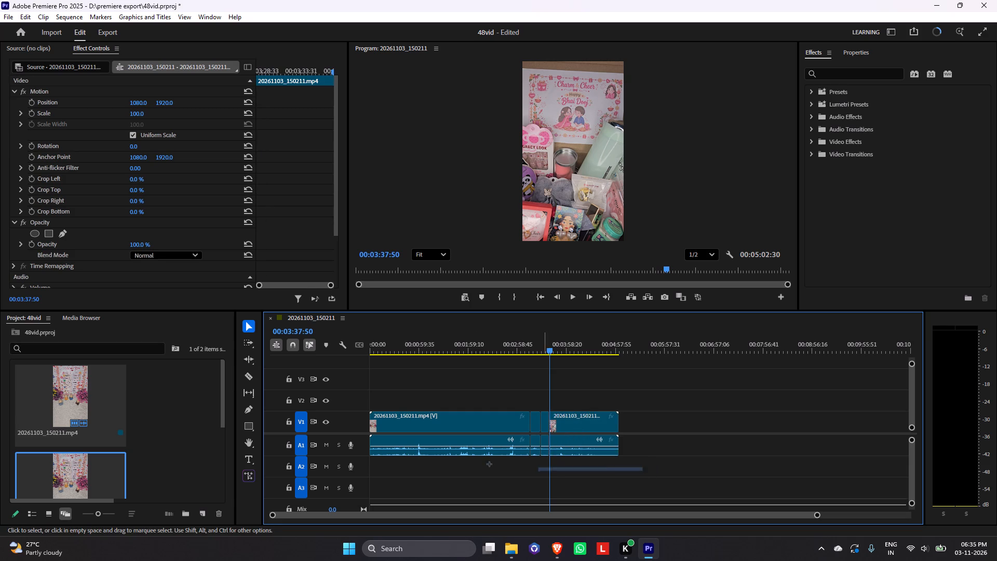
left_click_drag(489, 464, 368, 440)
left_click_drag(442, 417, 484, 419)
left_click(783, 419)
Move the short gift-box segment from between the two later cuts to directly before the first long clip.
left_click_drag(586, 468, 586, 464)
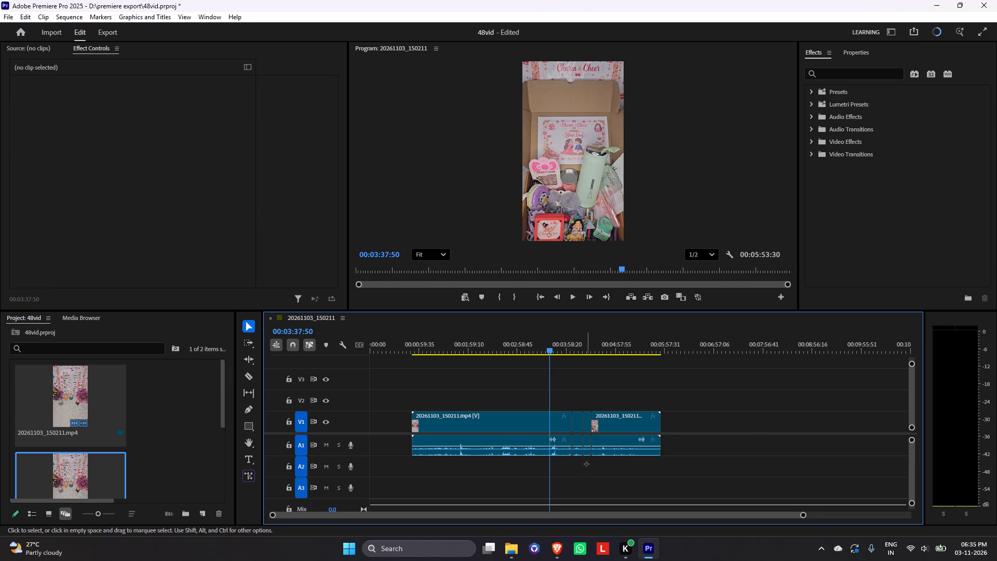
left_click_drag(586, 464, 587, 451)
left_click_drag(587, 426, 406, 426)
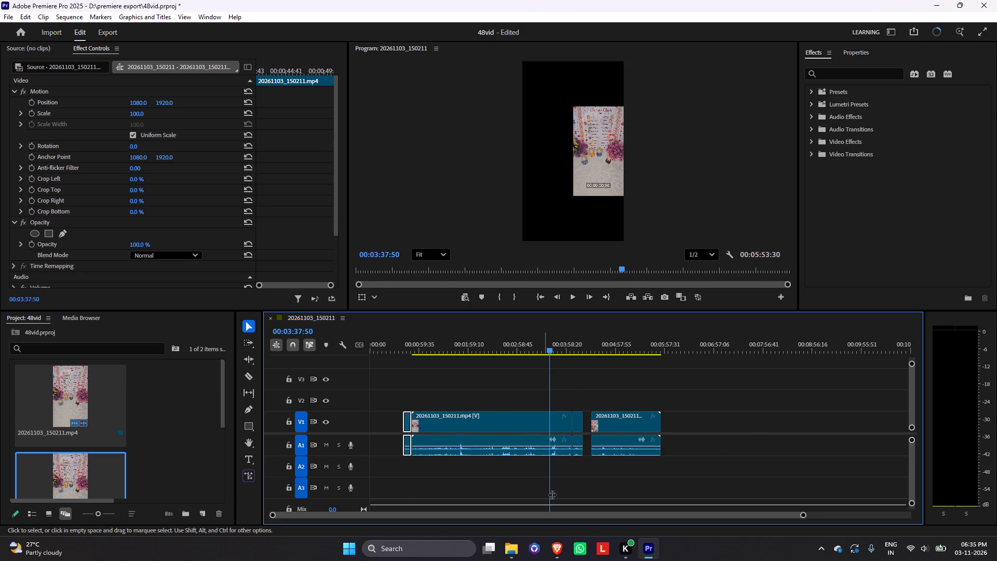
Switch to Brave and open the playing YouTube video in picture-in-picture.
left_click(561, 551)
right_click(508, 355)
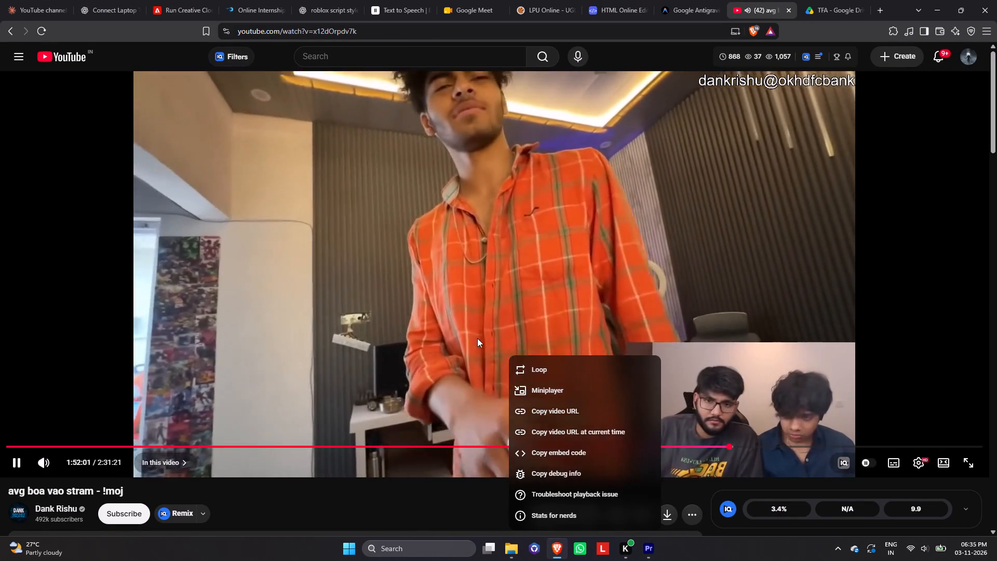
right_click(477, 338)
right_click(477, 338)
right_click(513, 242)
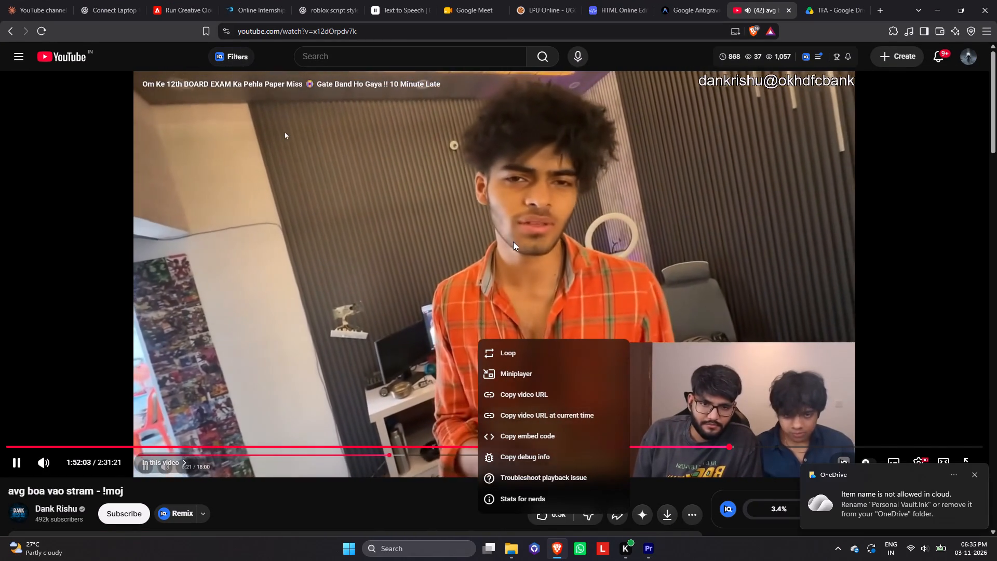
right_click(513, 242)
right_click(514, 244)
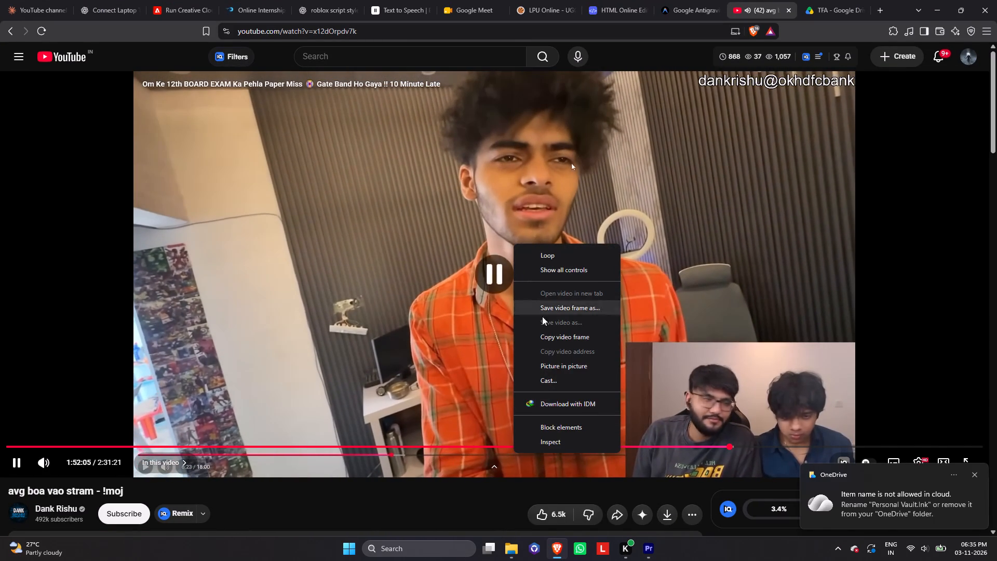
left_click(563, 365)
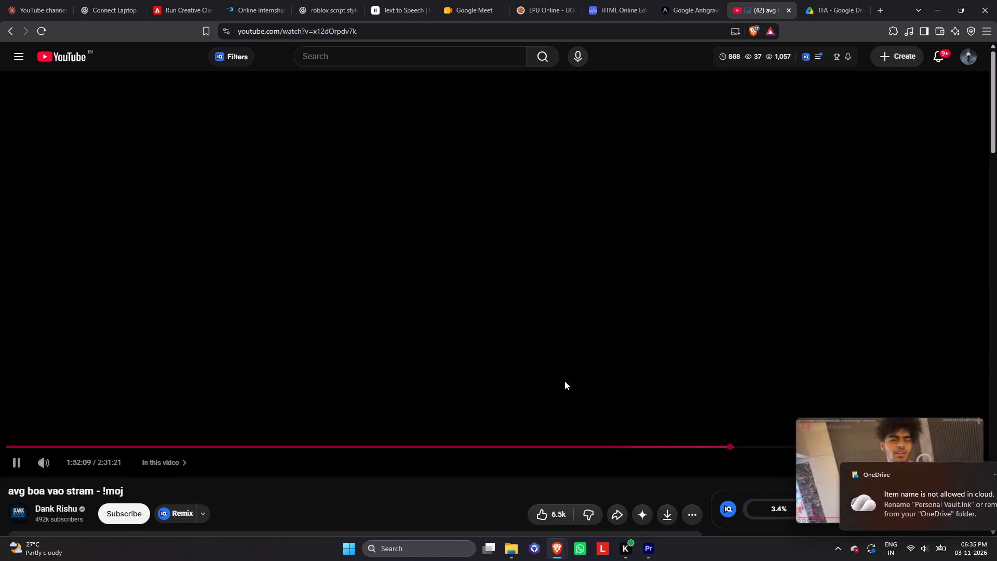
Return to Premiere Pro, enlarge the floating YouTube video and place it over the effect controls, clear of the program preview.
left_click(640, 545)
left_click_drag(927, 440, 295, 175)
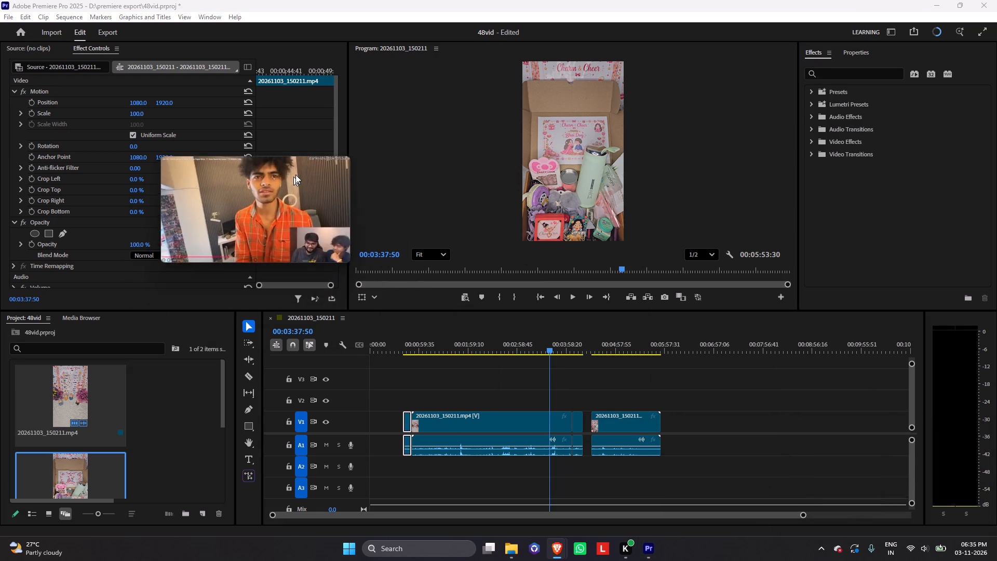
left_click_drag(295, 175, 331, 111)
left_click_drag(386, 193, 397, 218)
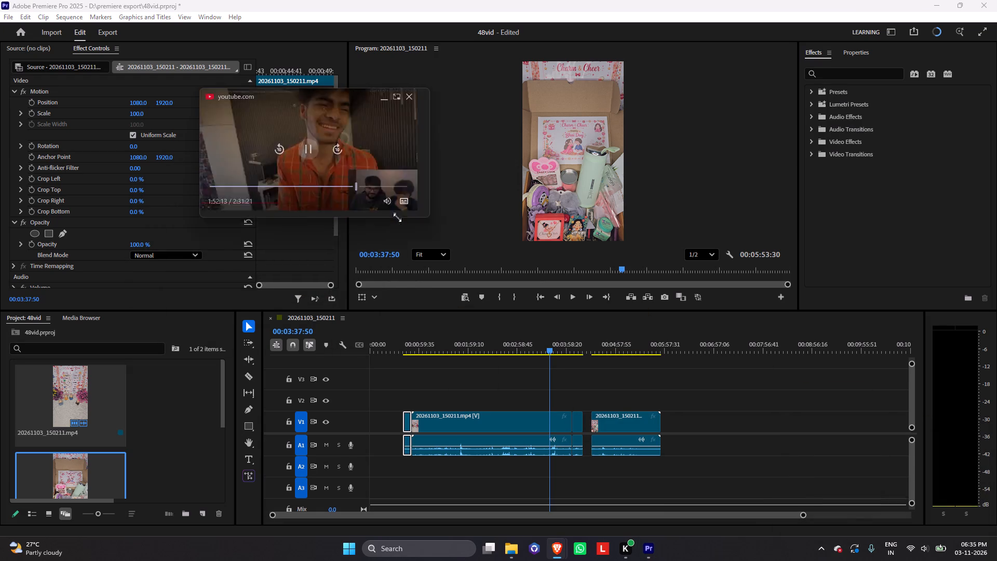
left_click_drag(397, 218, 403, 240)
left_click_drag(419, 172, 368, 142)
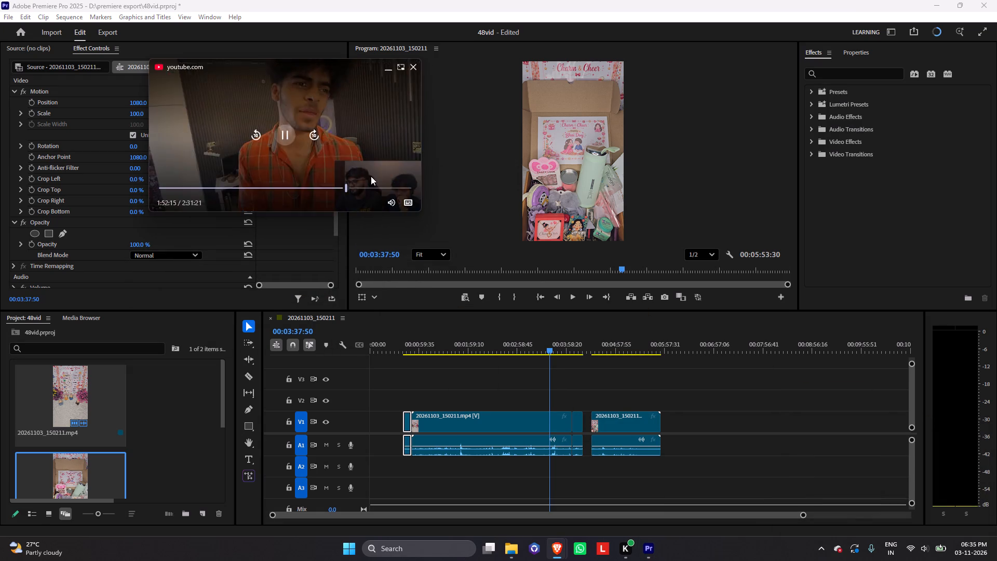
Examine the moved gift-box segment ahead of the long clip, from about 00:00:43 to 00:00:47.
left_click_drag(551, 351, 408, 392)
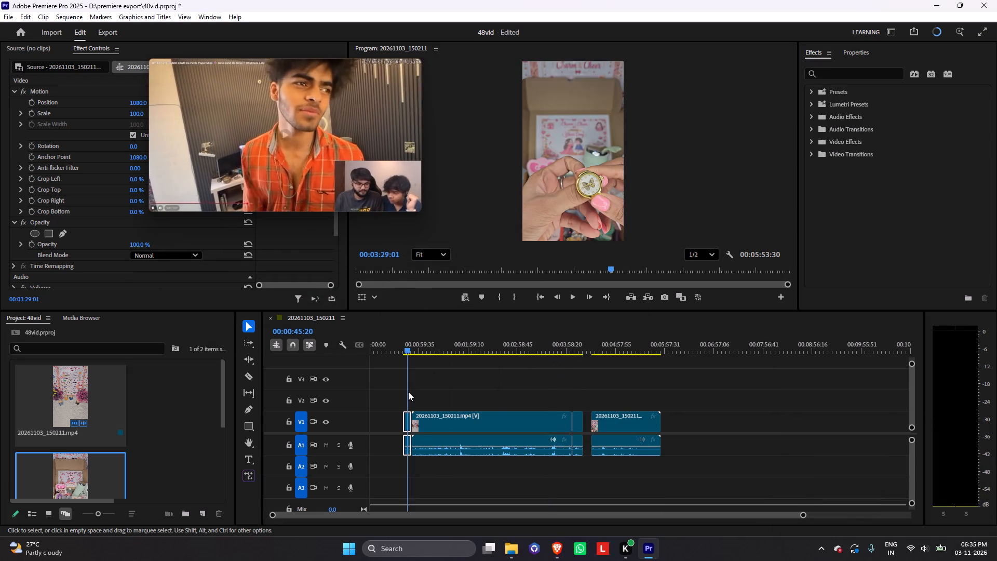
left_click_drag(408, 392, 408, 392)
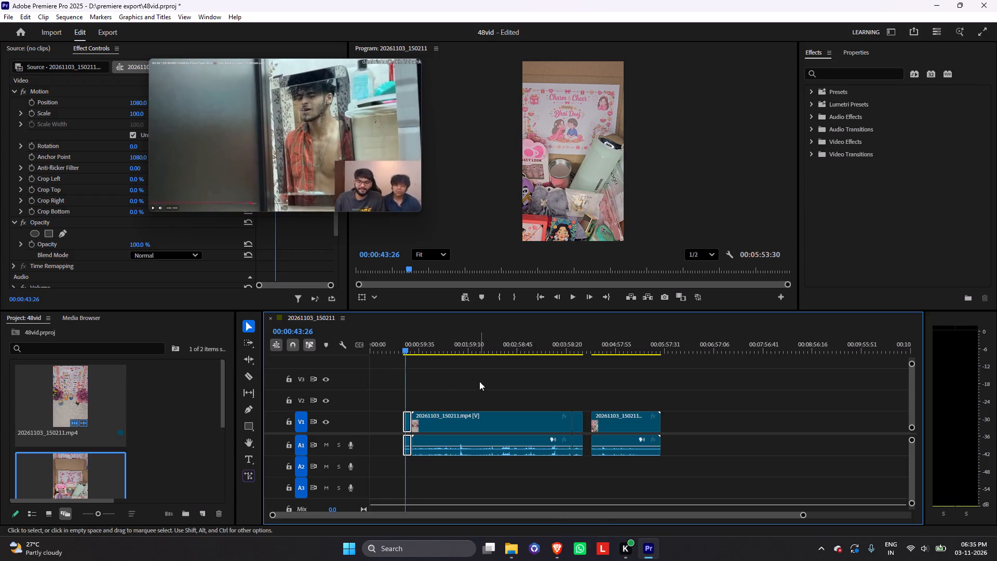
left_click(407, 349)
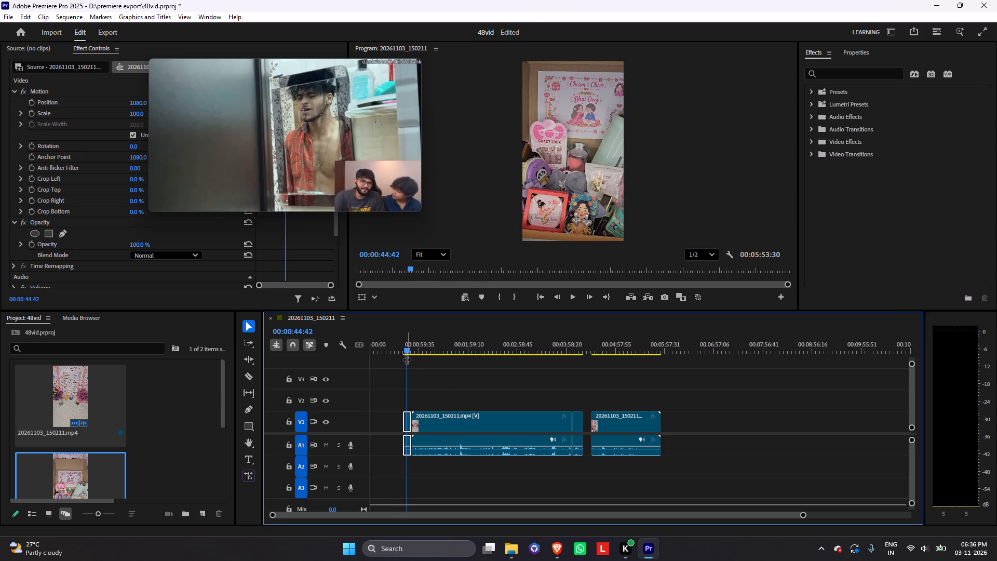
left_click(407, 365)
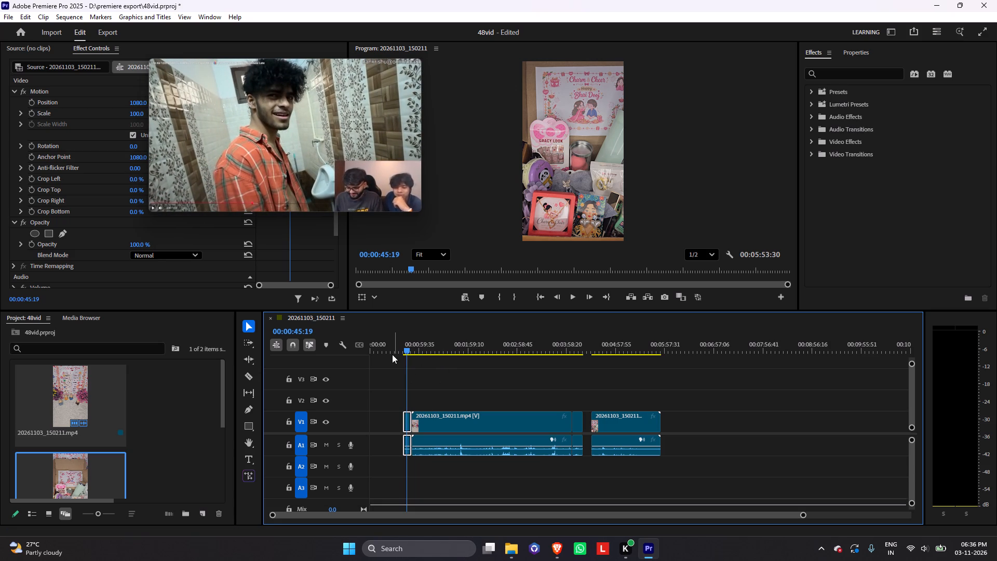
left_click_drag(407, 349, 403, 354)
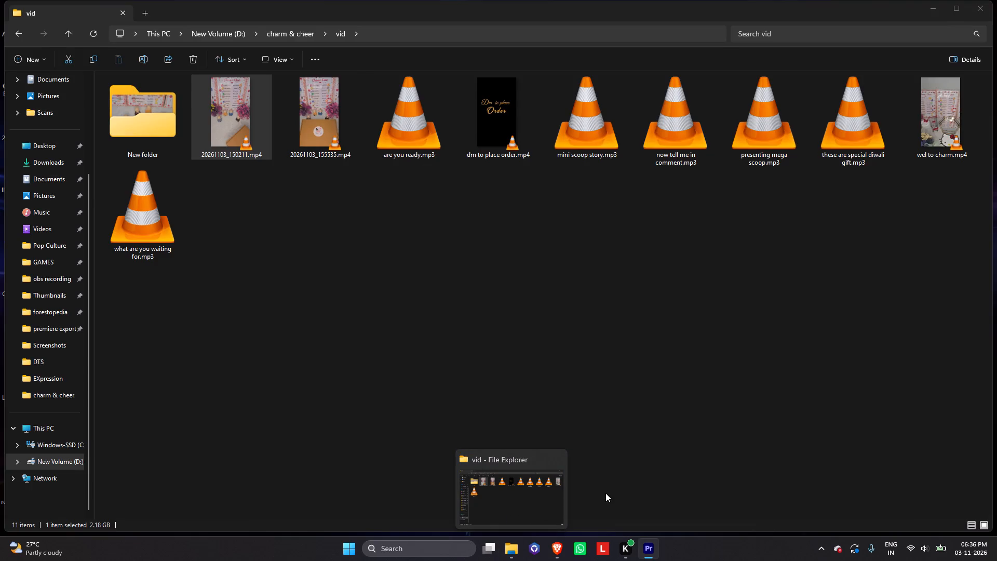
left_click_drag(403, 350, 408, 348)
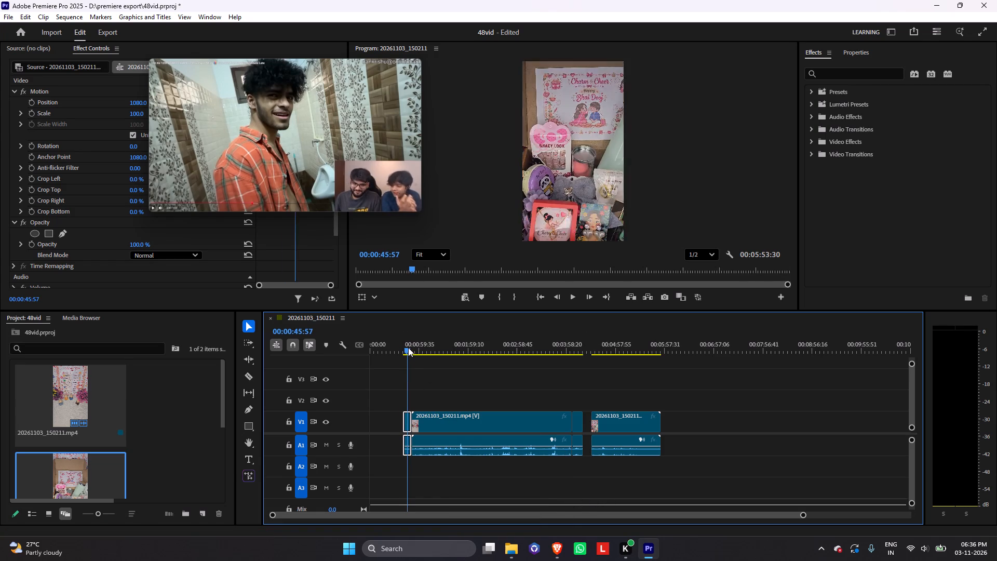
left_click_drag(408, 348, 409, 348)
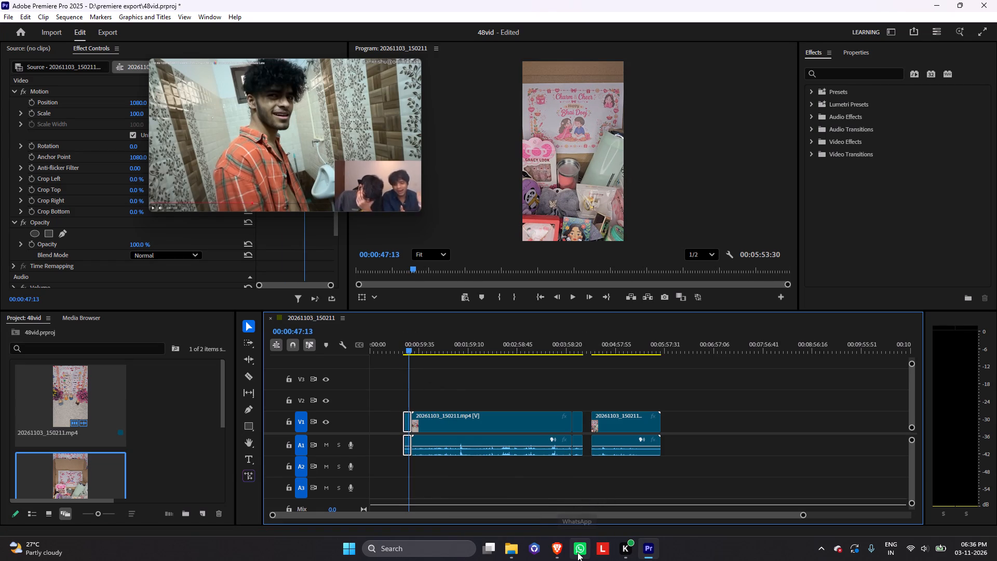
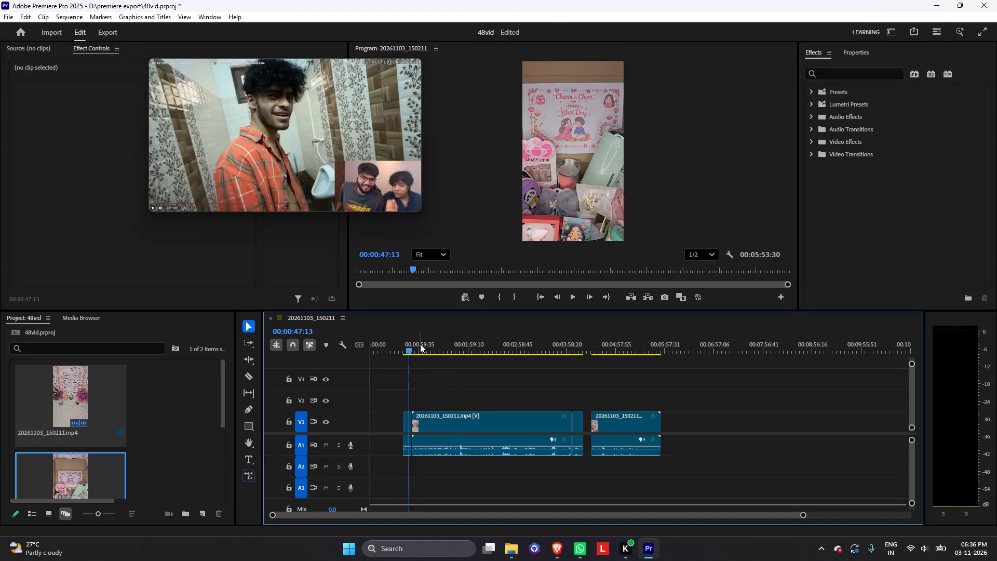
Ripple-trim the start of the long clip from 00:00:51:00 to about 00:00:55, where the closed gift box comes in.
left_click_drag(405, 347, 416, 354)
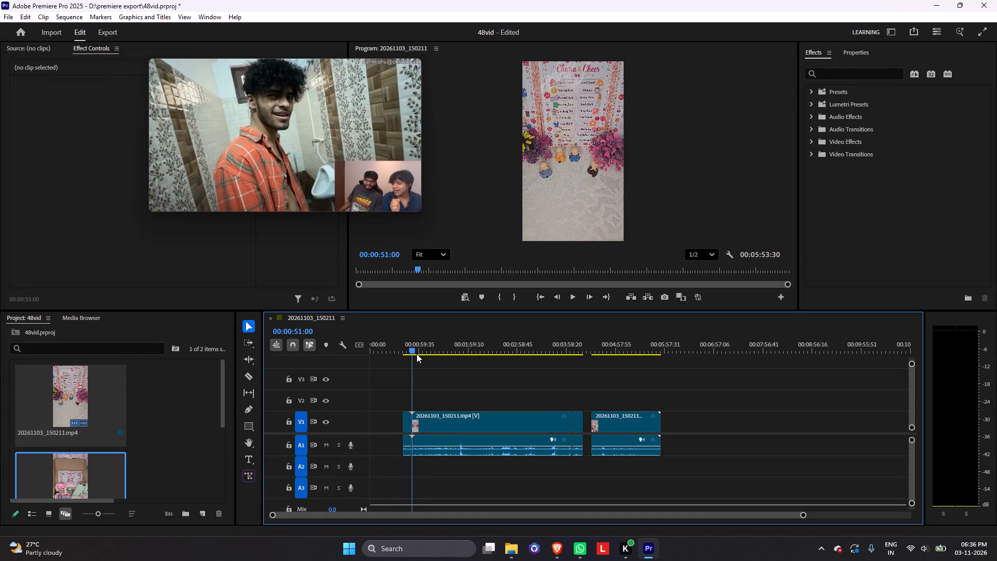
left_click_drag(416, 354, 413, 359)
key("space")
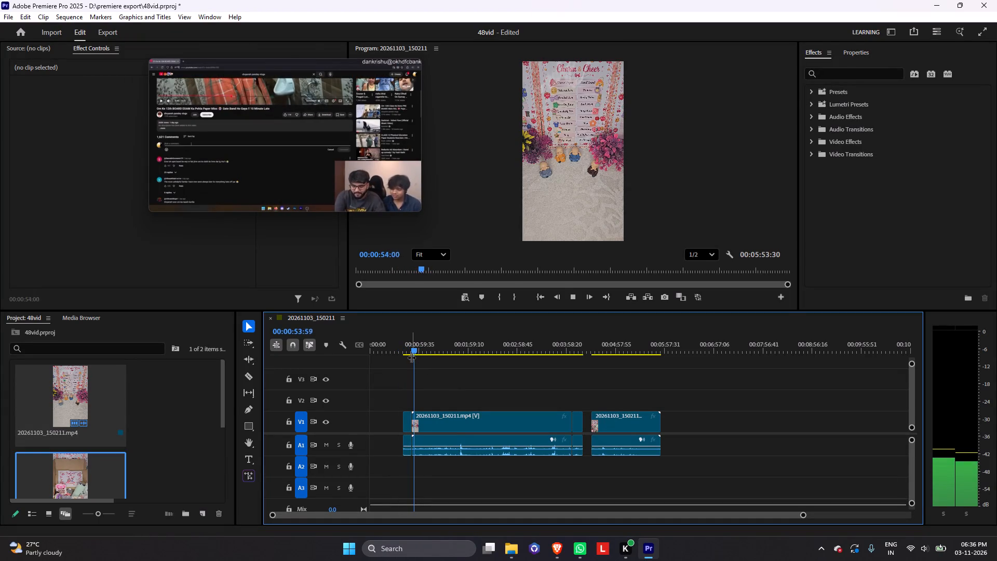
key("space")
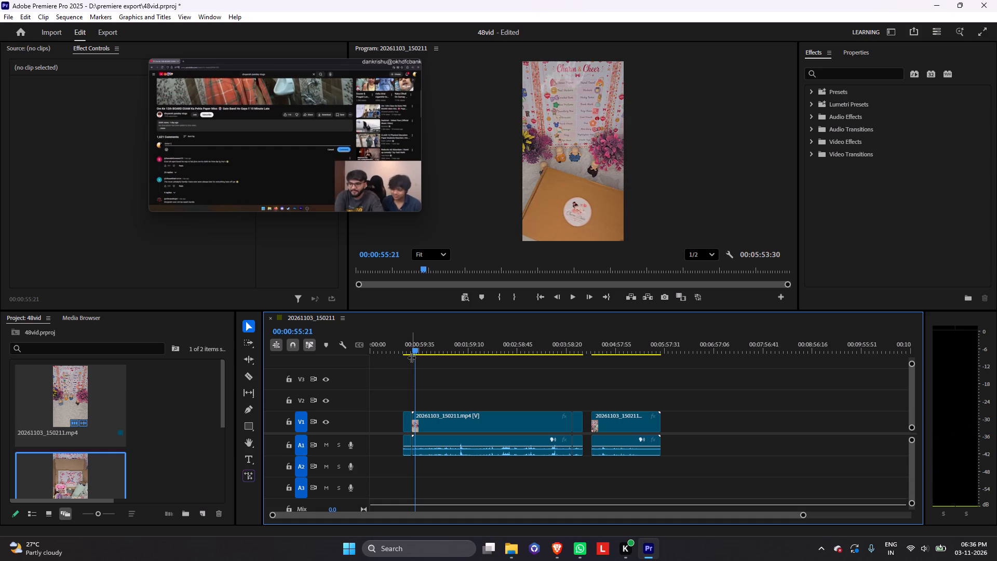
key("Left")
key("Left")
key("Left")
key("Left")
key("Left")
key("Left")
key("Left")
key("Left")
key("Left")
key("Left")
key("Left")
key("Left")
key("Left")
key("Left")
key("Left")
key("Left")
key("Left")
key("Left")
key("Left")
key("Left")
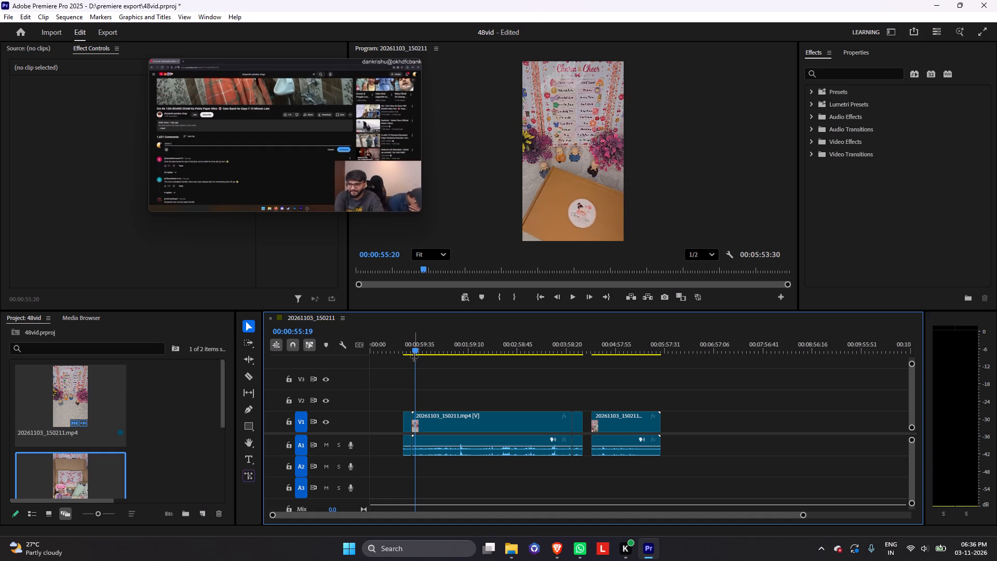
type("q")
Split the long clip at 00:00:52:16, with the closed gift box in front of the charm board.
key("space")
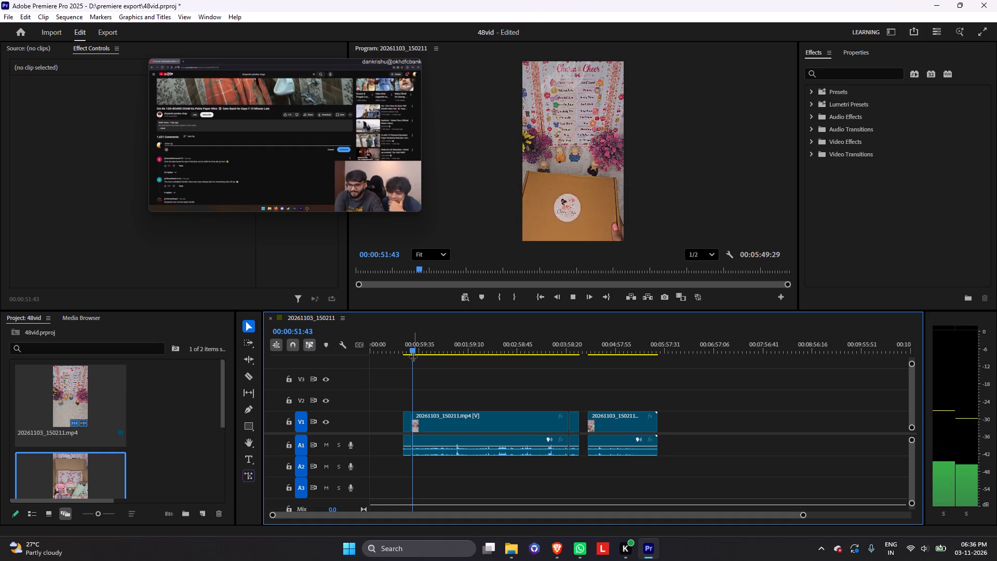
key("space")
key("ctrl+k")
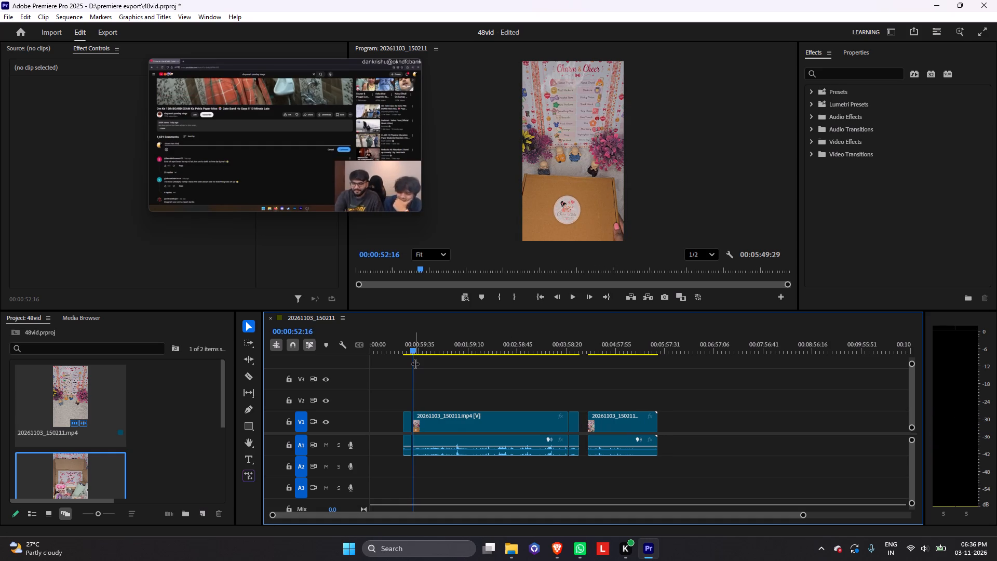
Ripple-trim the hand movement after the new cut, removing footage from 00:00:52:16 to 00:00:53:33.
key("space")
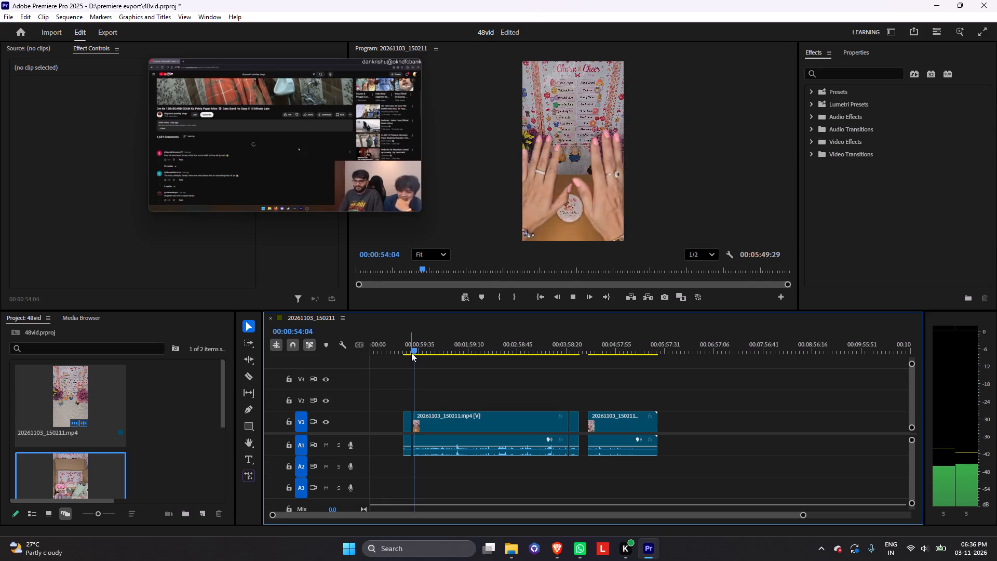
key("space")
key("Left")
key("Left")
key("Left")
key("Left")
key("Left")
key("Left")
key("Left")
key("Left")
key("Left")
key("Left")
key("Left")
key("Left")
key("Left")
key("Left")
key("Left")
key("Left")
key("Left")
key("Left")
key("Left")
key("Left")
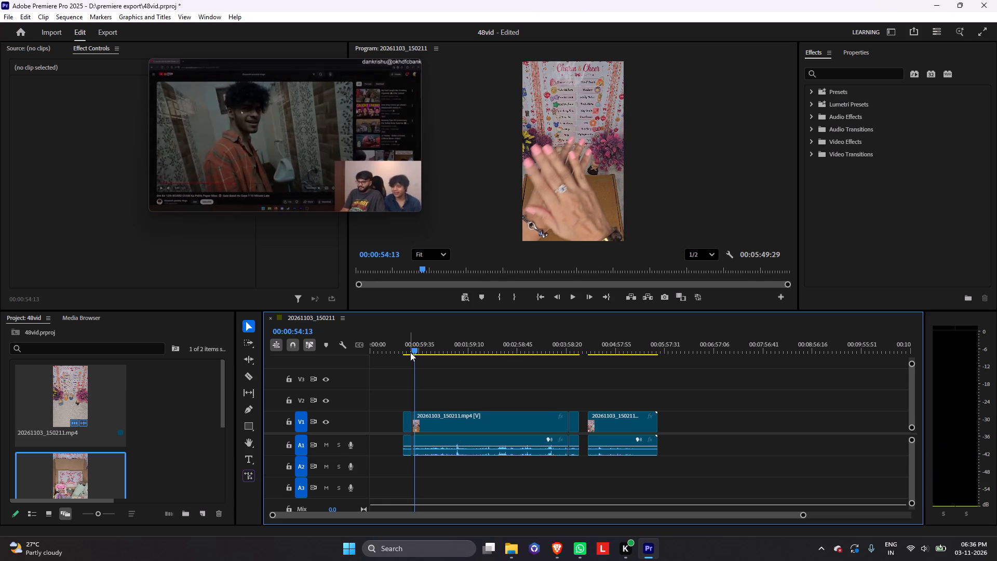
key("Left")
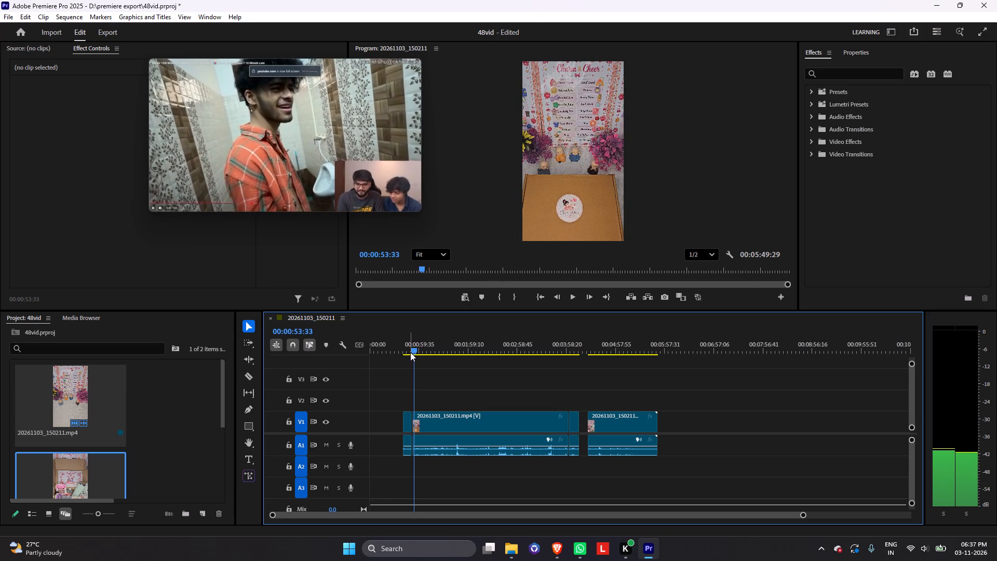
key("q")
Split the long clip at 00:00:58:08, where the opened box shows its shredded-paper filling.
key("space")
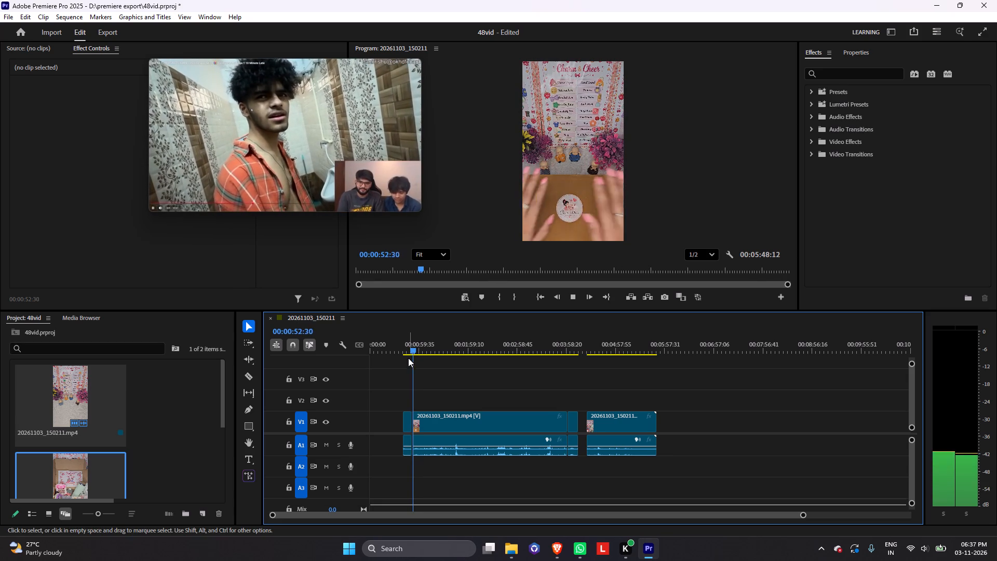
key("space")
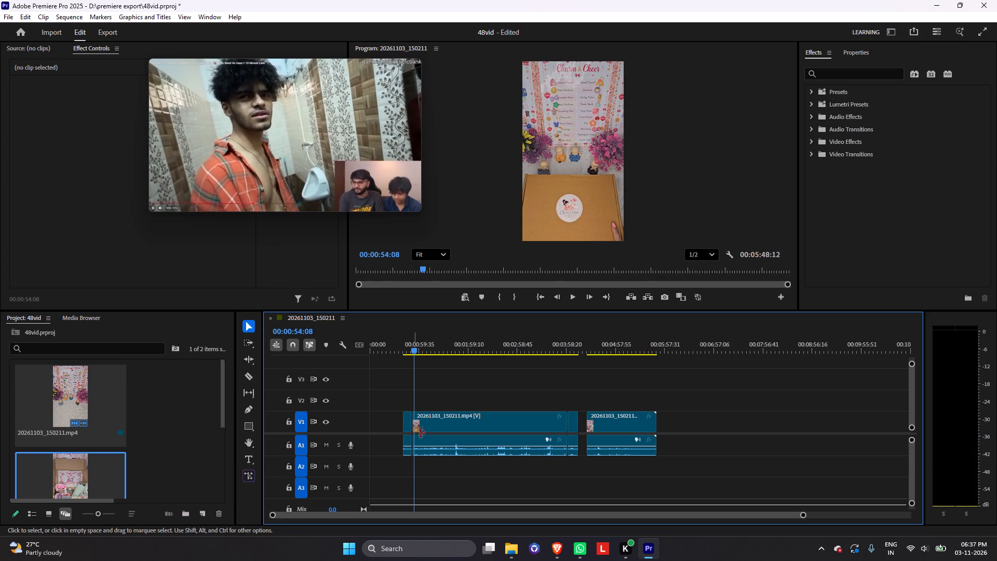
key("space")
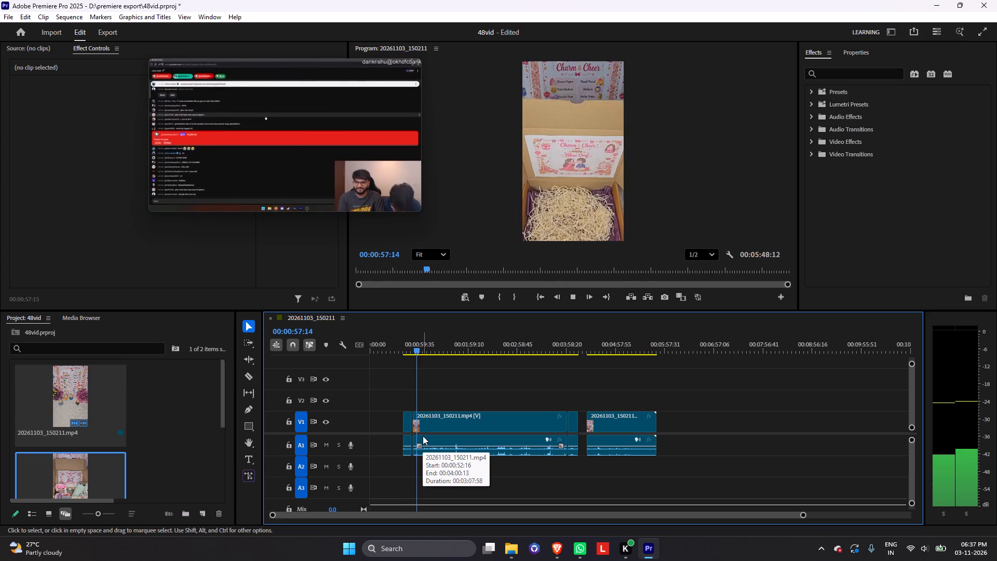
key("space")
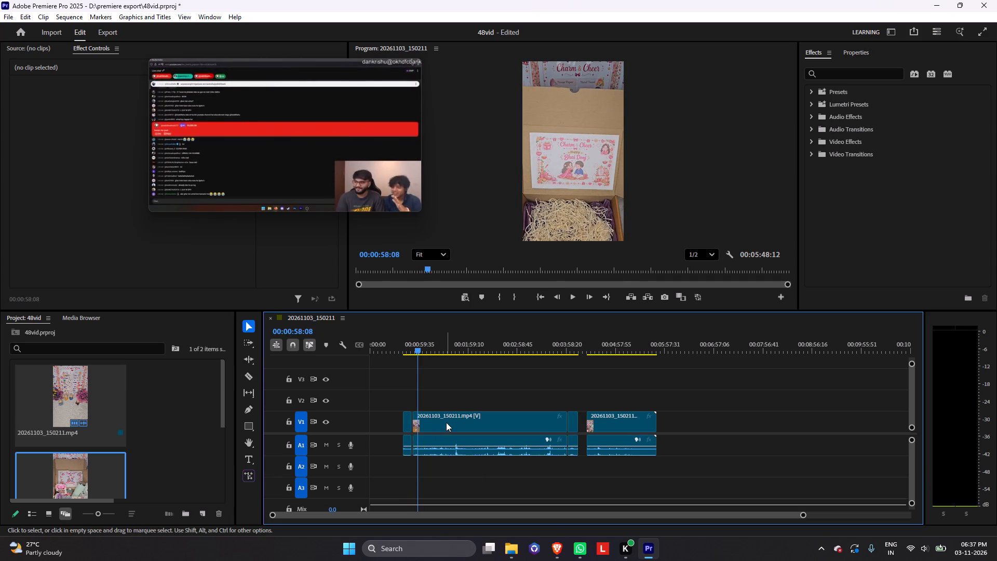
left_click(446, 422)
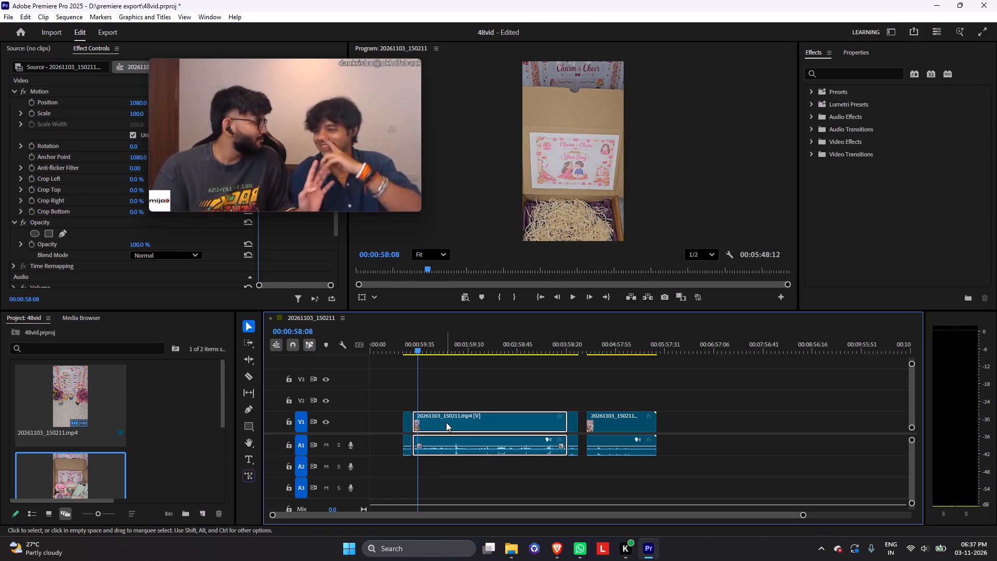
key("ctrl+k")
Ripple-trim the empty-box footage from the 00:00:58:08 cut to about 00:01:12, where the Gracy Look nail box is held up.
key("space")
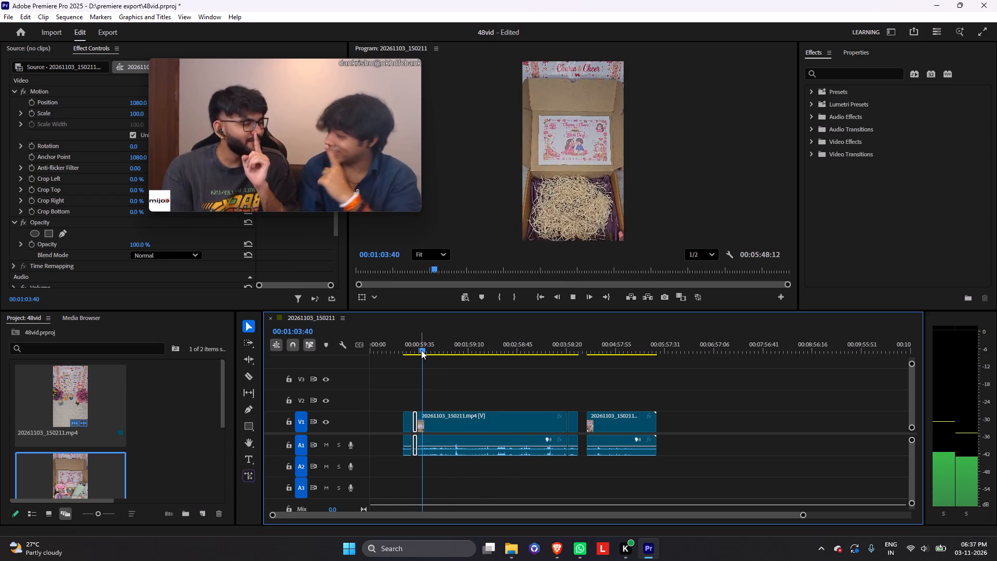
left_click_drag(421, 350, 424, 350)
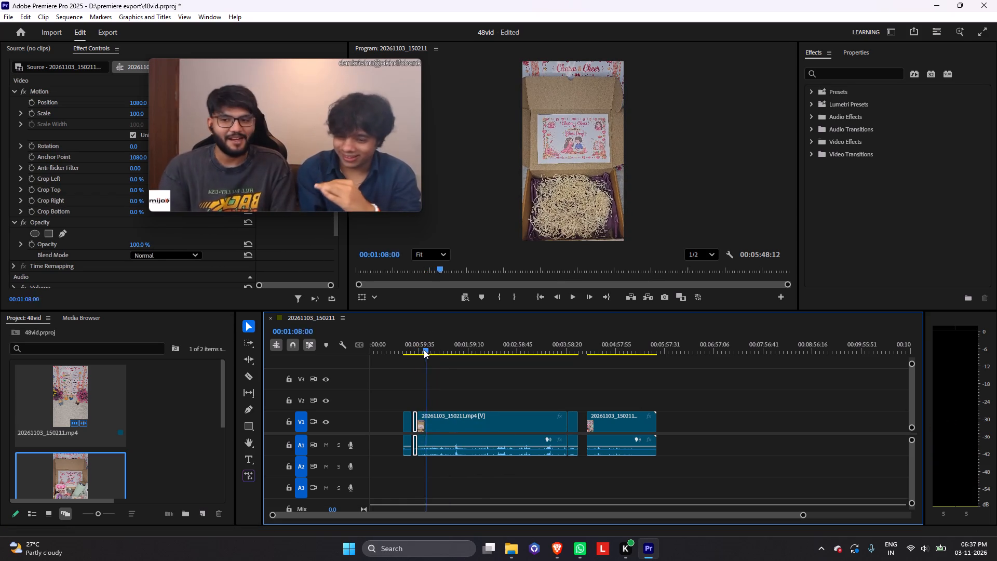
left_click_drag(424, 350, 424, 350)
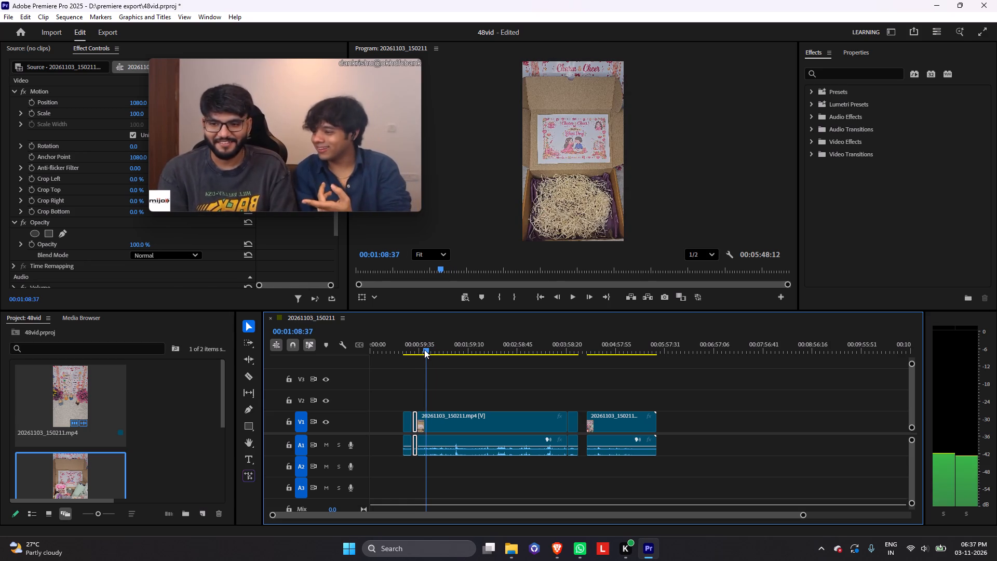
left_click_drag(424, 350, 428, 350)
key("Left")
key("Left")
key("Left")
key("Left")
key("Left")
key("Left")
key("Left")
key("Left")
key("Left")
key("Left")
key("Left")
key("Left")
key("Left")
key("Left")
key("Left")
key("Left")
key("Left")
key("Left")
key("Left")
key("Left")
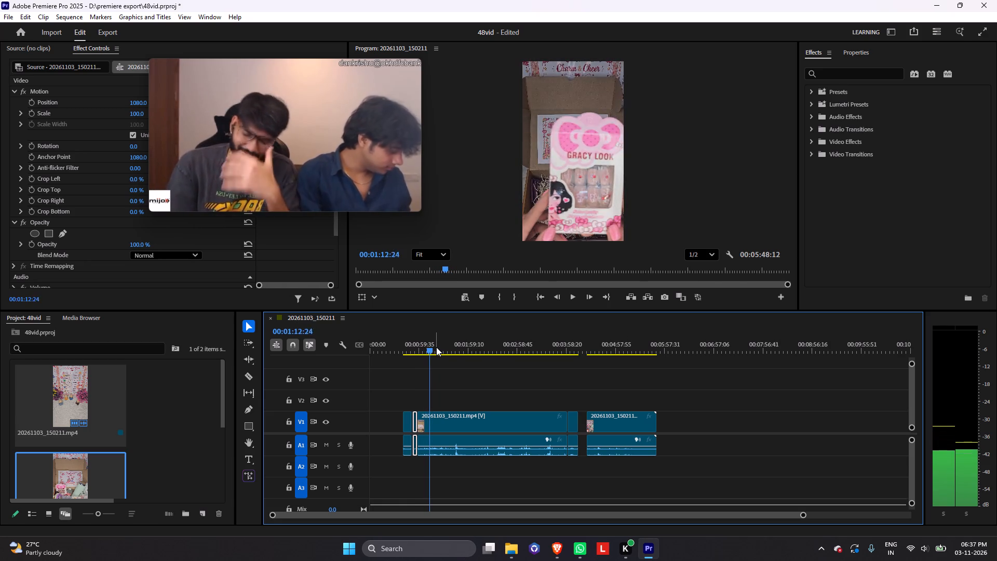
key("Right")
key("Right")
key("Right")
key("Right")
key("Right")
key("Right")
key("Right")
key("Right")
key("Right")
key("Right")
key("Right")
key("Right")
key("Right")
key("Right")
key("Right")
key("Right")
key("Right")
key("Right")
key("Right")
key("Right")
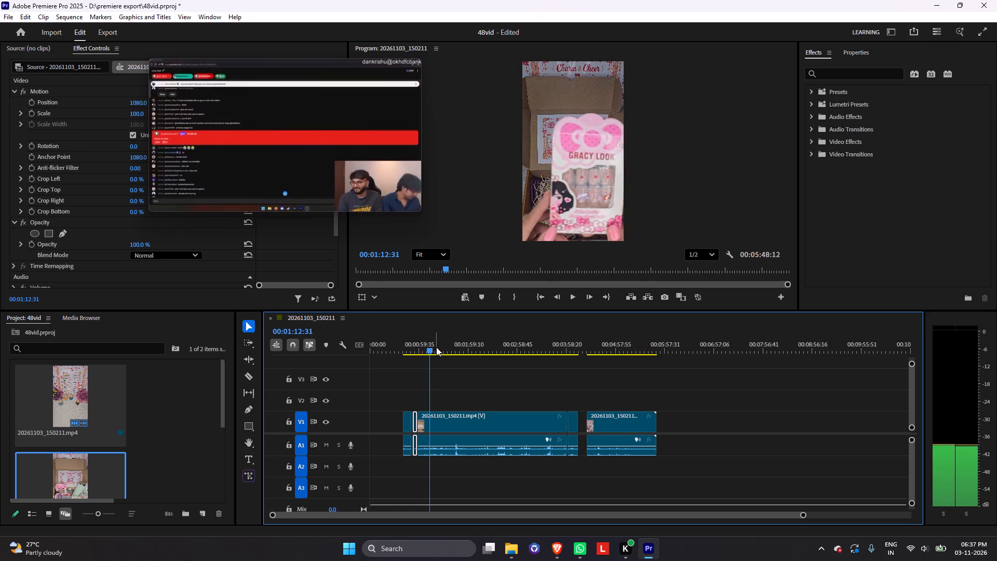
type("q")
Split the long clip at about 00:00:58:55, while the Gracy Look box is shown close to the camera.
key("space")
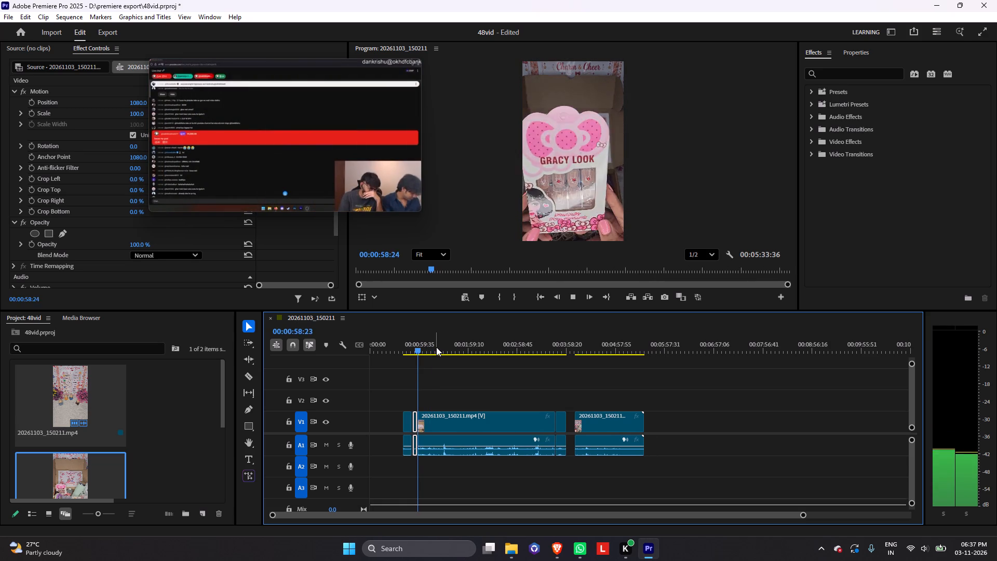
key("space")
key("Left")
key("Left")
key("Left")
key("Left")
key("Left")
key("Left")
key("Left")
key("Left")
key("Left")
key("Left")
key("Left")
key("Left")
key("Left")
key("Left")
key("Left")
key("Left")
key("Left")
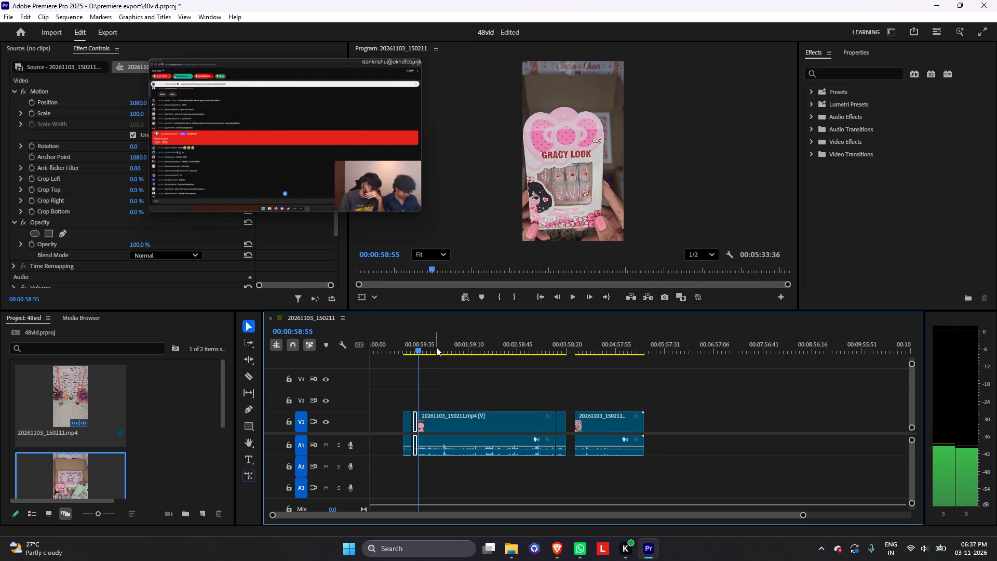
key("Right")
key("ctrl+k")
Ripple-trim the footage after the Gracy Look cut to about 00:01:02, where the Shills rice water mask is brought in.
key("space")
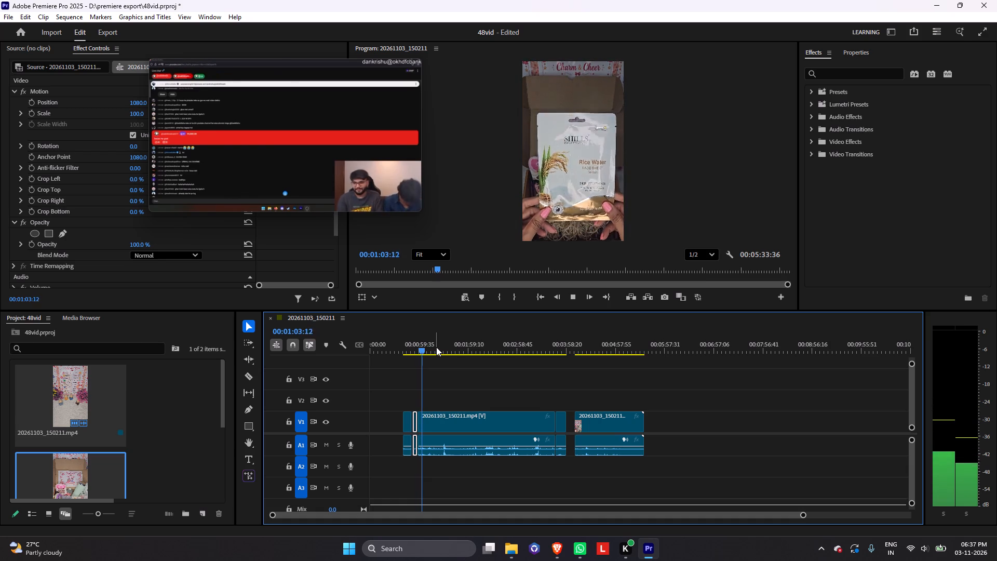
key("space")
key("Left")
key("Left")
key("Left")
key("Left")
key("Left")
key("Left")
key("Left")
key("Left")
key("Left")
key("Left")
key("Left")
key("Left")
key("Left")
key("Left")
key("Left")
key("Left")
key("Left")
key("Left")
key("Left")
key("Left")
key("Left")
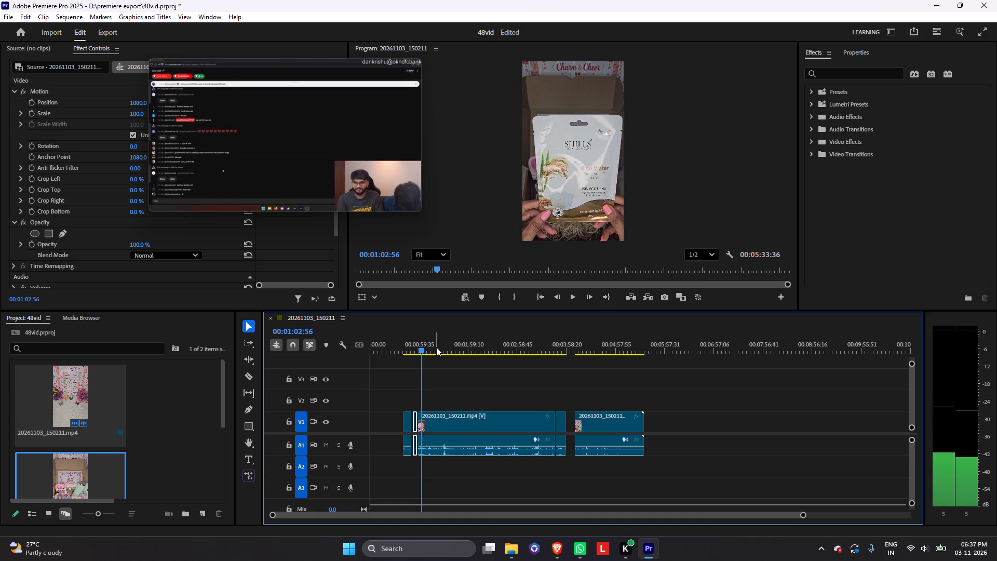
type("q")
key("space")
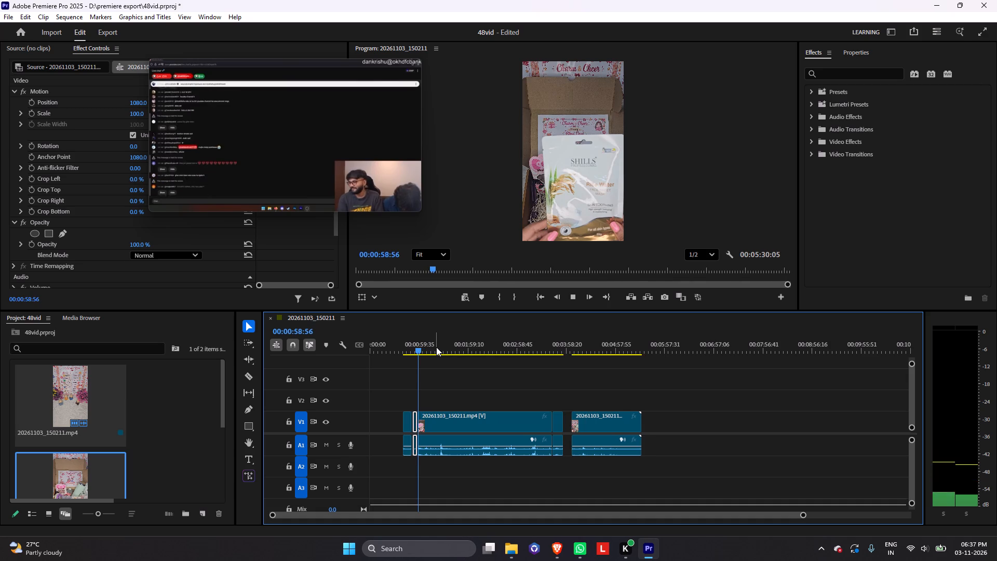
Split the long clip at about 00:00:59:54, while the Shills rice water mask is held up to the camera.
key("space")
key("Left")
key("Left")
key("Left")
key("Left")
key("Left")
key("Left")
key("Left")
key("Left")
key("Left")
key("Left")
key("Left")
key("Left")
key("Left")
key("Left")
key("Left")
key("Left")
key("Left")
key("Left")
key("Left")
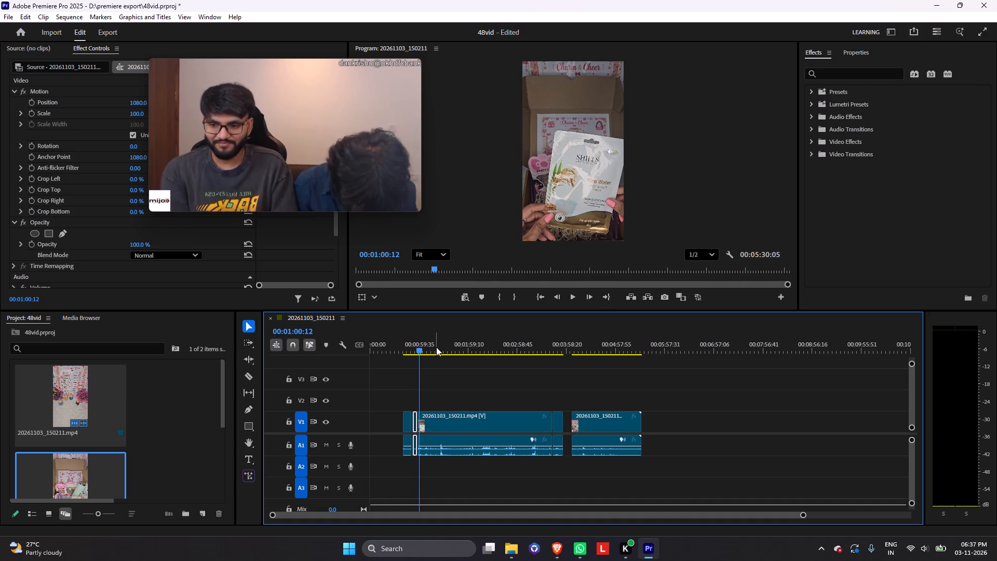
key("ctrl+k")
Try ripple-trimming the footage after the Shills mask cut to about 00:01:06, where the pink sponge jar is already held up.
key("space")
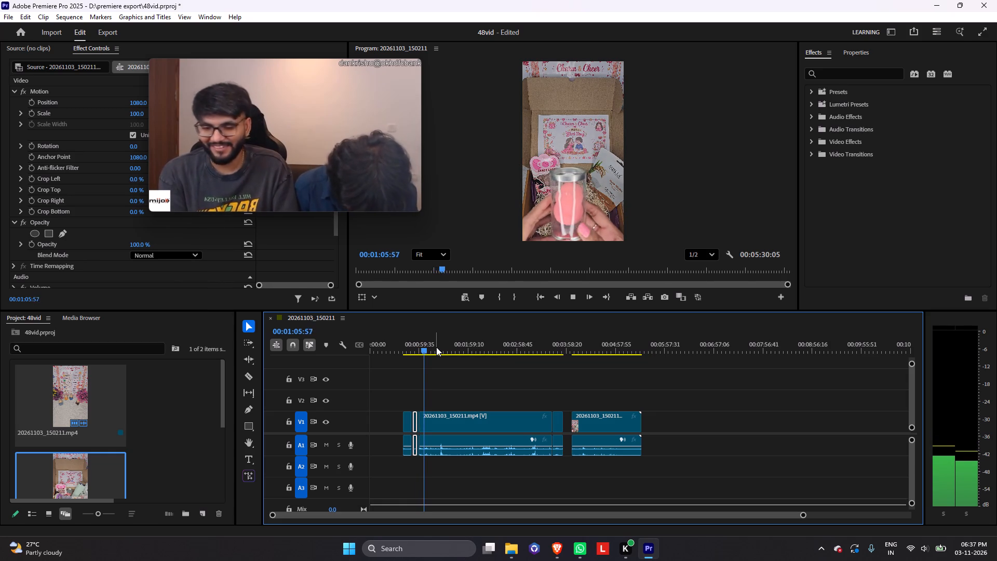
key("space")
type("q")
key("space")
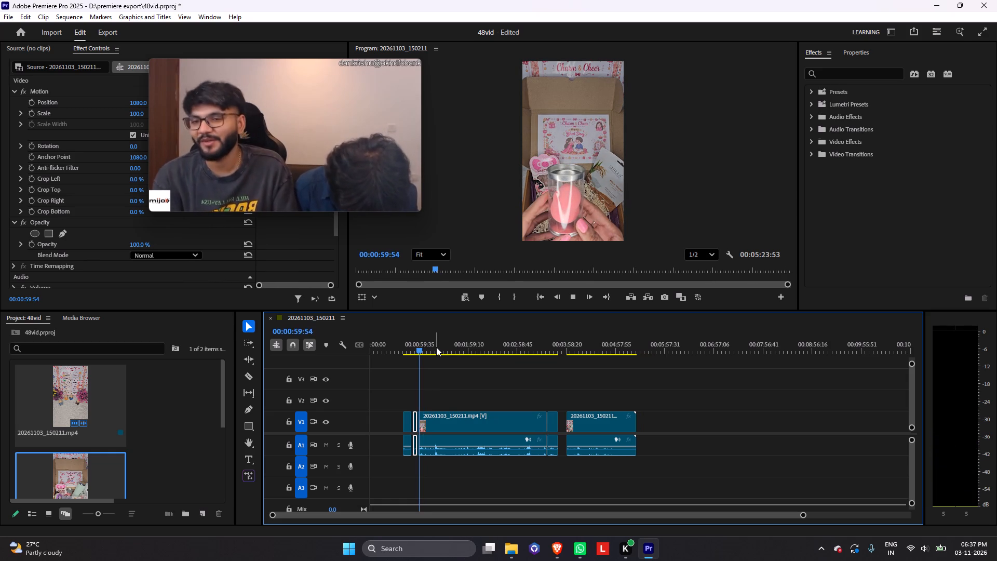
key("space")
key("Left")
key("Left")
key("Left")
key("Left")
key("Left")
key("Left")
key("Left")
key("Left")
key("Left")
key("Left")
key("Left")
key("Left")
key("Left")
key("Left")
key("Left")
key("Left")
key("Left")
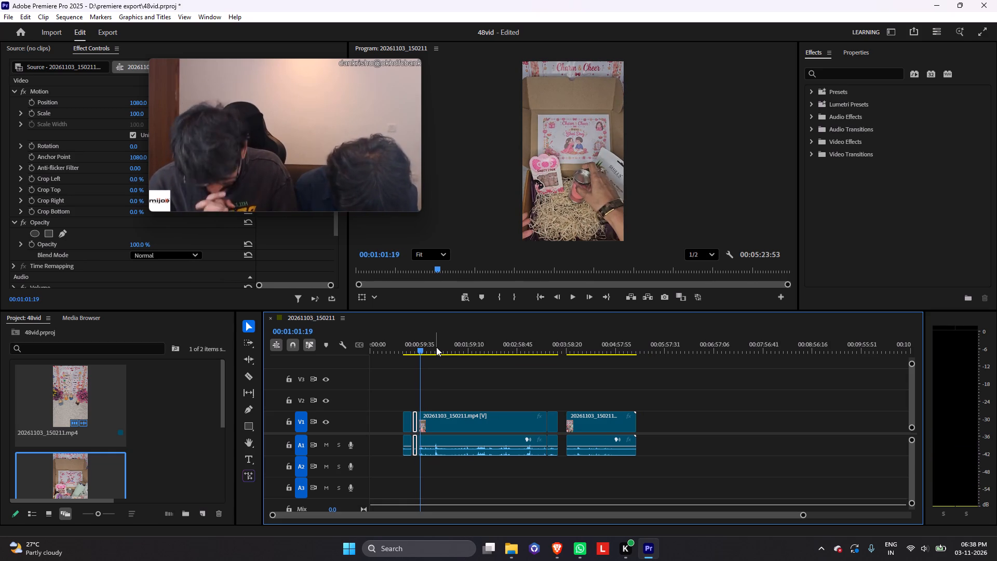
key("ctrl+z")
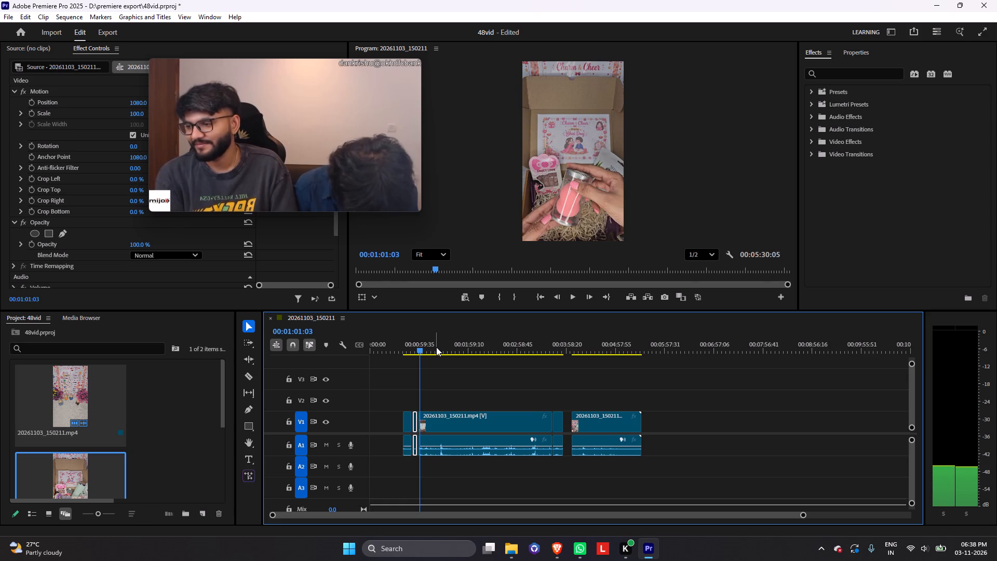
Ripple-trim the footage after the Shills mask cut to about 00:01:05:39, where the pink sponge jar is just brought in.
key("space")
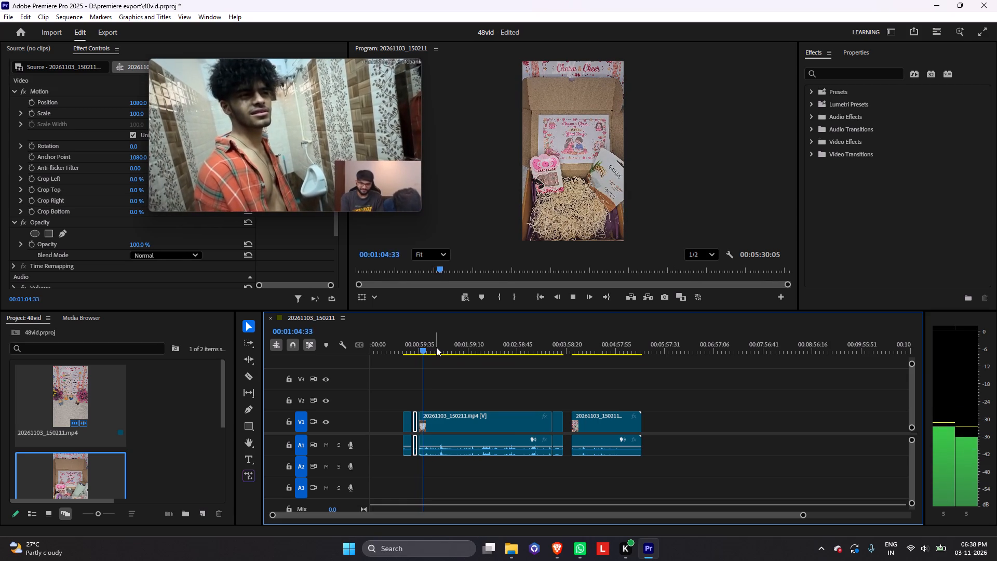
key("space")
key("Left")
key("Left")
key("Left")
key("Left")
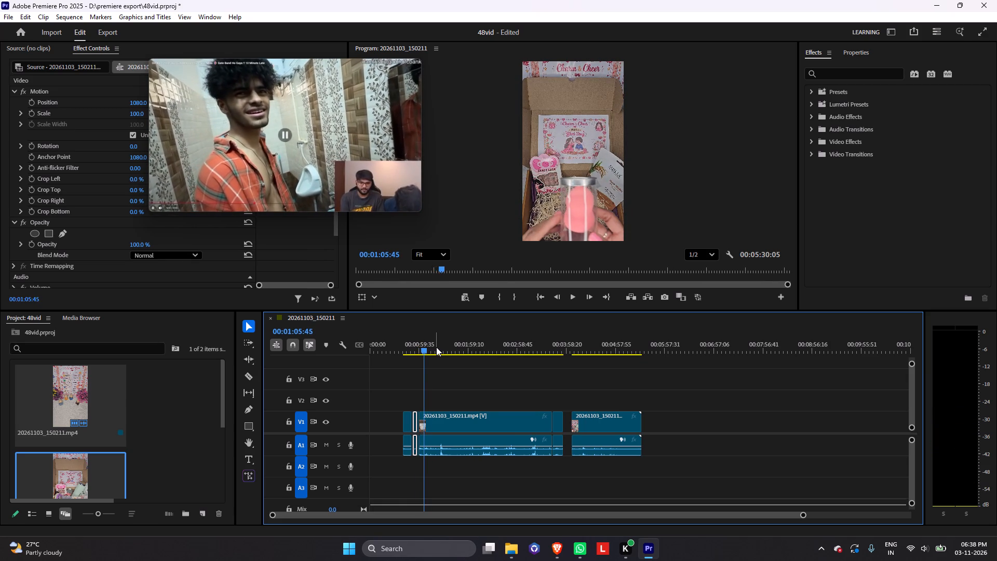
key("Left")
key("Left")
key("Left")
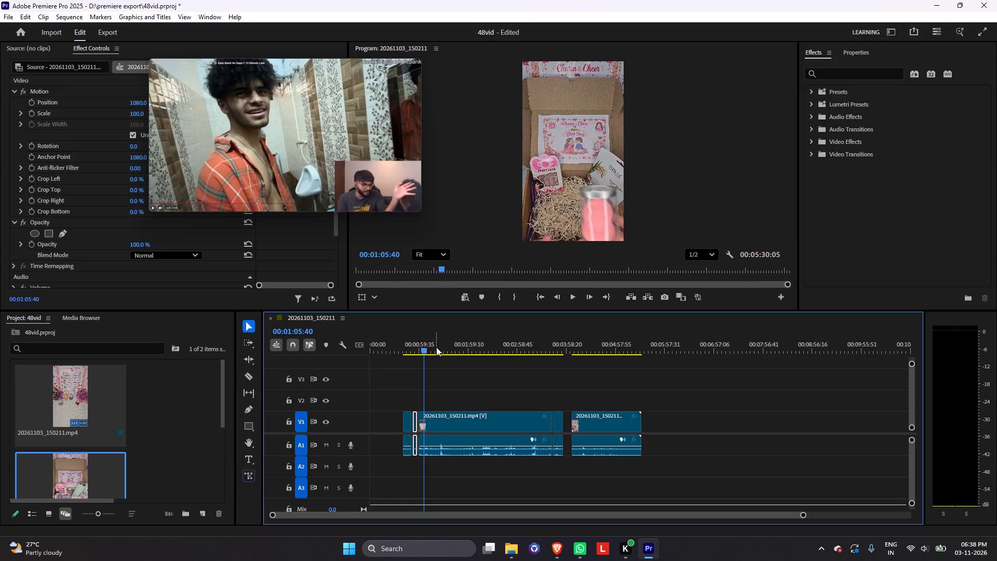
key("Left")
type("q")
Split the long clip at about 00:01:01:26, while the pink sponge jar is held tilted in both hands.
key("space")
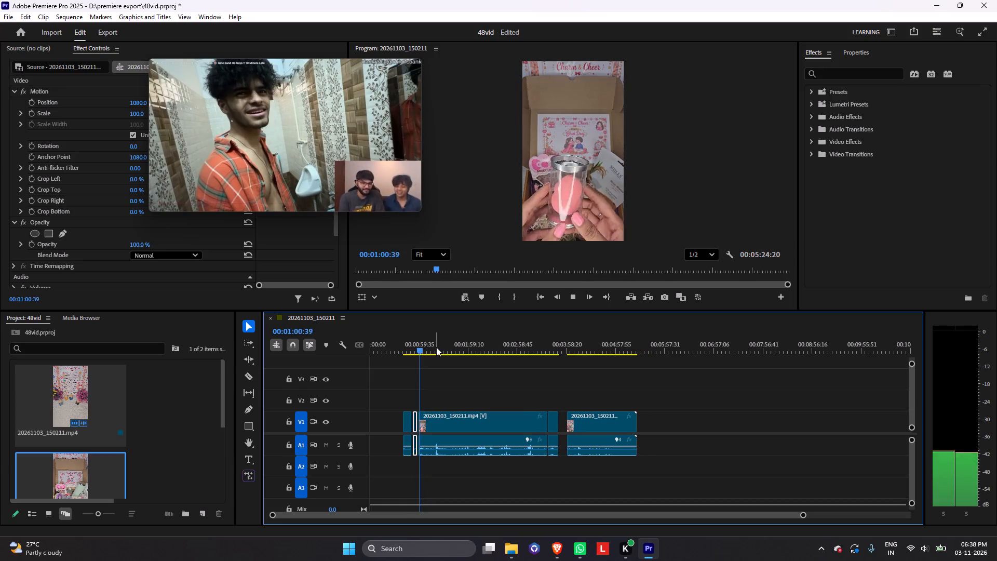
key("space")
key("ctrl+k")
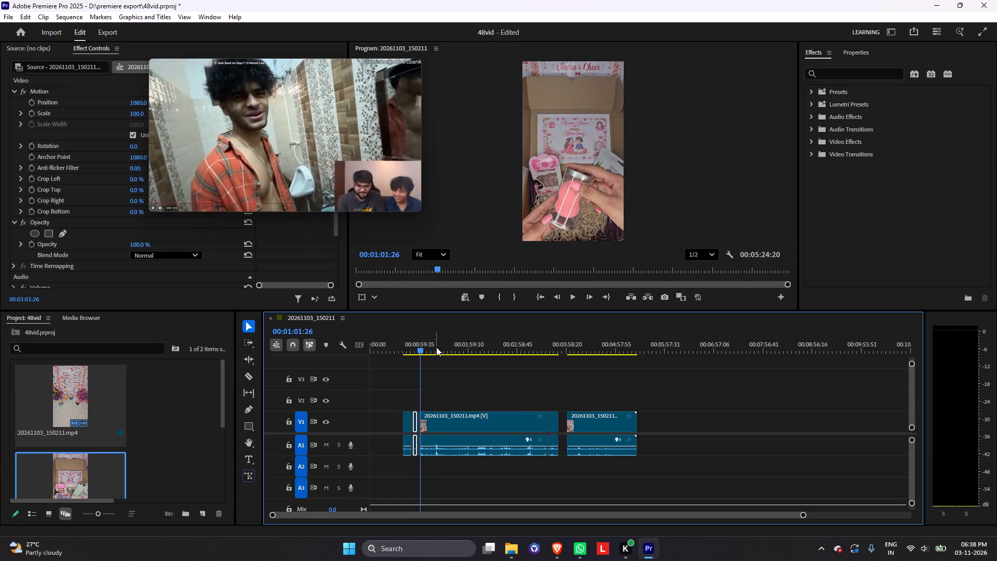
Look through the footage after the sponge jar cut for the point where the Raaga pack is brought in.
key("space")
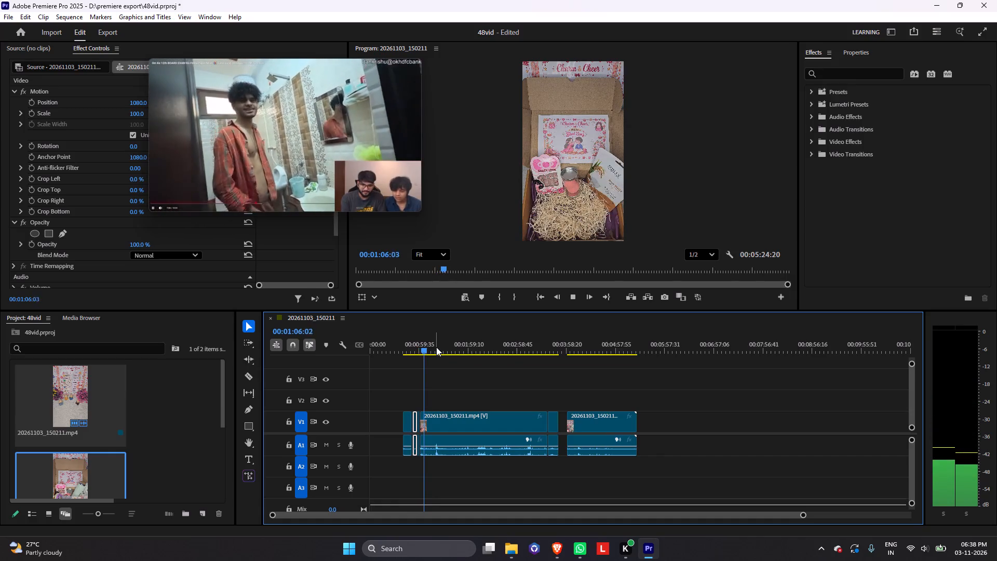
key("space")
key("Left")
key("Left")
key("Left")
key("Left")
key("Left")
key("Left")
key("Left")
key("Left")
key("Left")
key("Left")
key("Left")
key("Left")
key("Left")
key("Left")
key("Left")
key("Left")
key("Left")
key("Left")
key("Left")
key("Left")
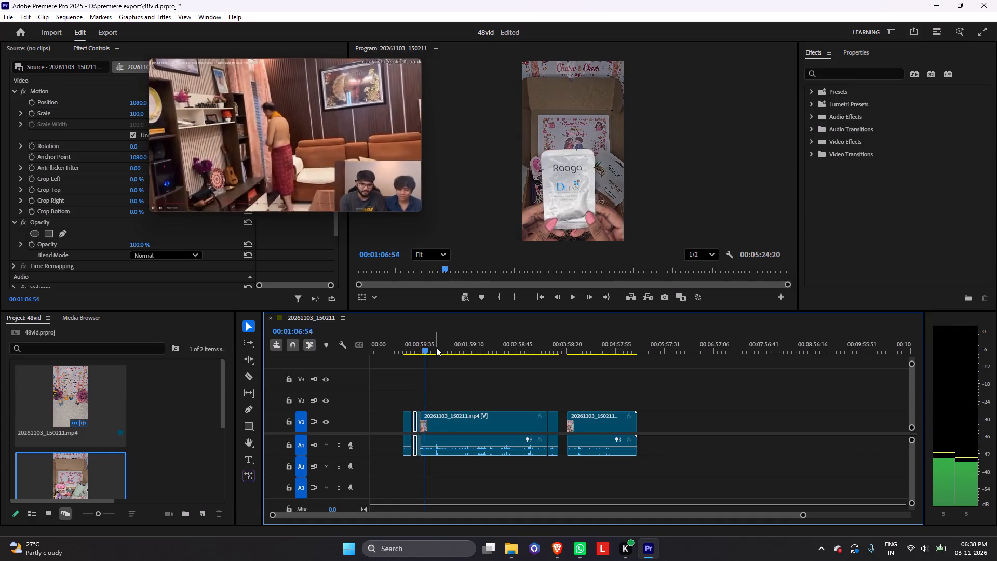
Ripple-trim the footage after the sponge jar cut to about 00:01:06:34, where the Raaga pack is brought in.
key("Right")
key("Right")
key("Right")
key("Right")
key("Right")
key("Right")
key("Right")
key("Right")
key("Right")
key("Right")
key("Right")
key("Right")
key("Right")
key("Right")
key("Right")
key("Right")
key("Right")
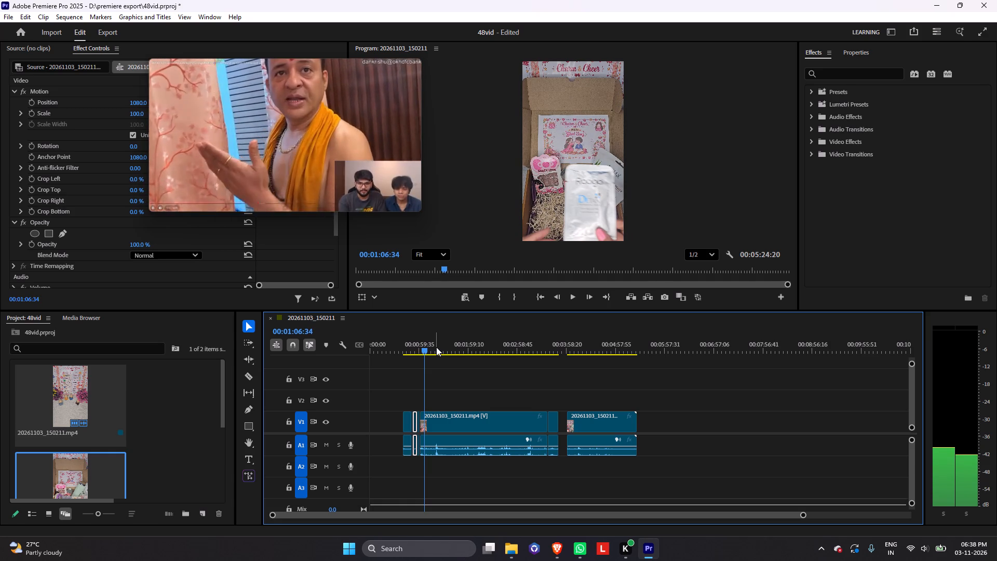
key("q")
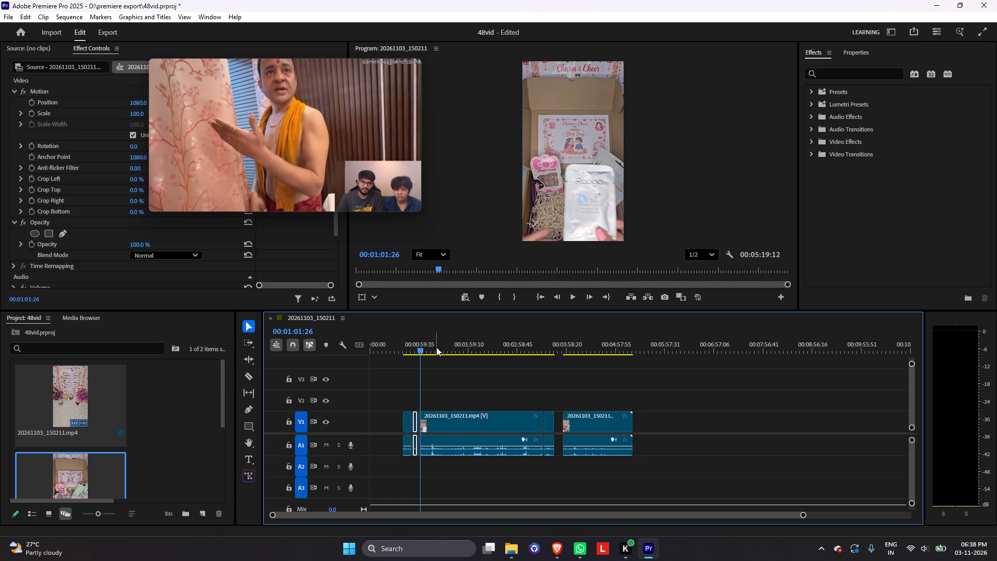
Split the long clip at about 00:01:02:52, while the Raaga pack is held tilted in both hands.
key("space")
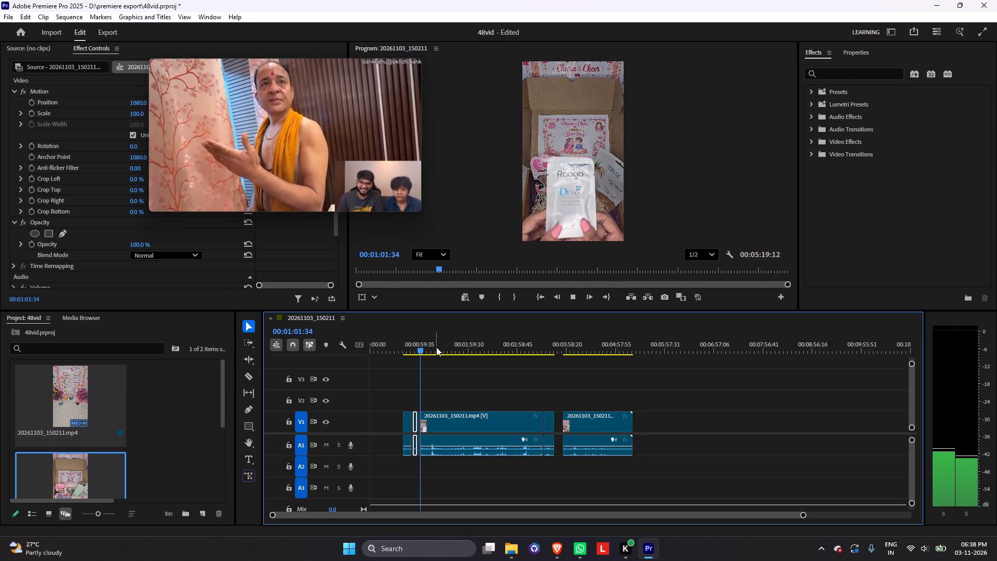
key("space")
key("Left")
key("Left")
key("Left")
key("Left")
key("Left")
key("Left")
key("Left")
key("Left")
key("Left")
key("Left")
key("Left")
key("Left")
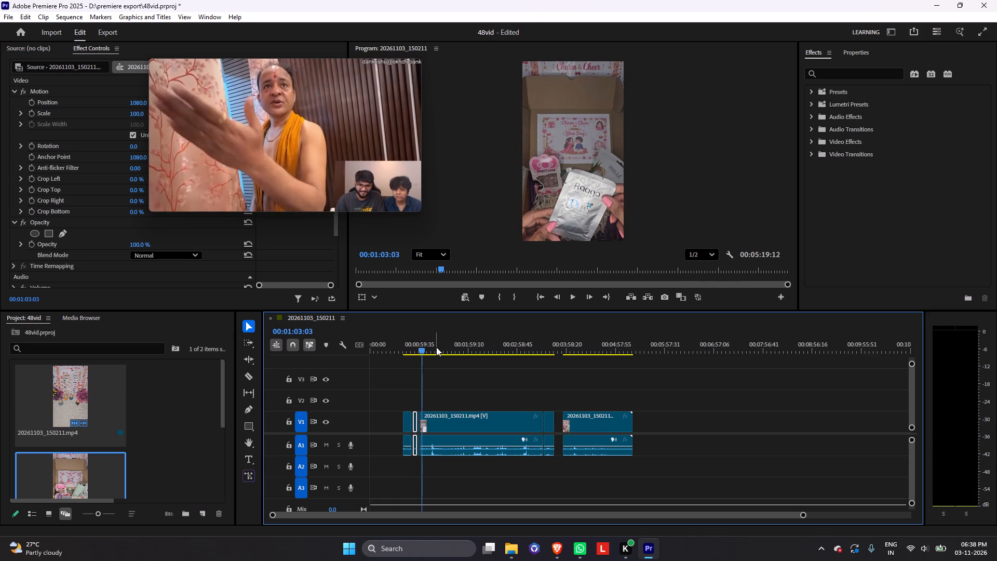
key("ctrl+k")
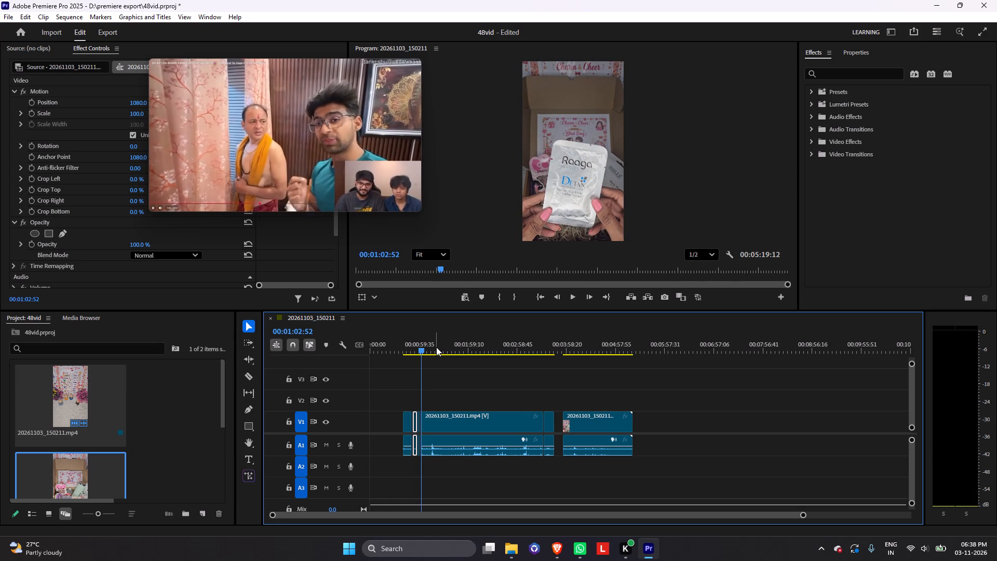
Ripple-trim the footage after the Raaga pack cut to just after 00:01:06:36, where the mint-green jar is held up.
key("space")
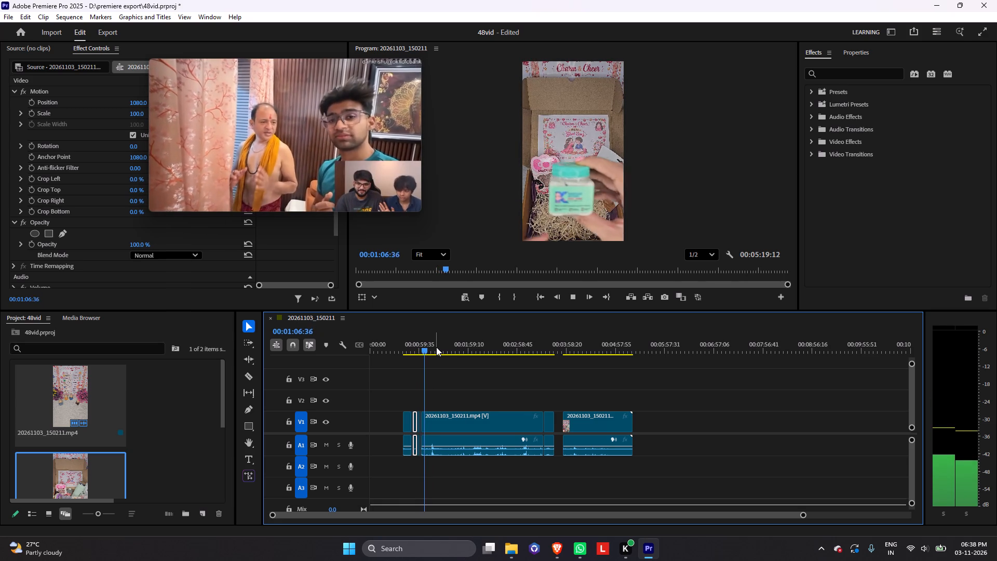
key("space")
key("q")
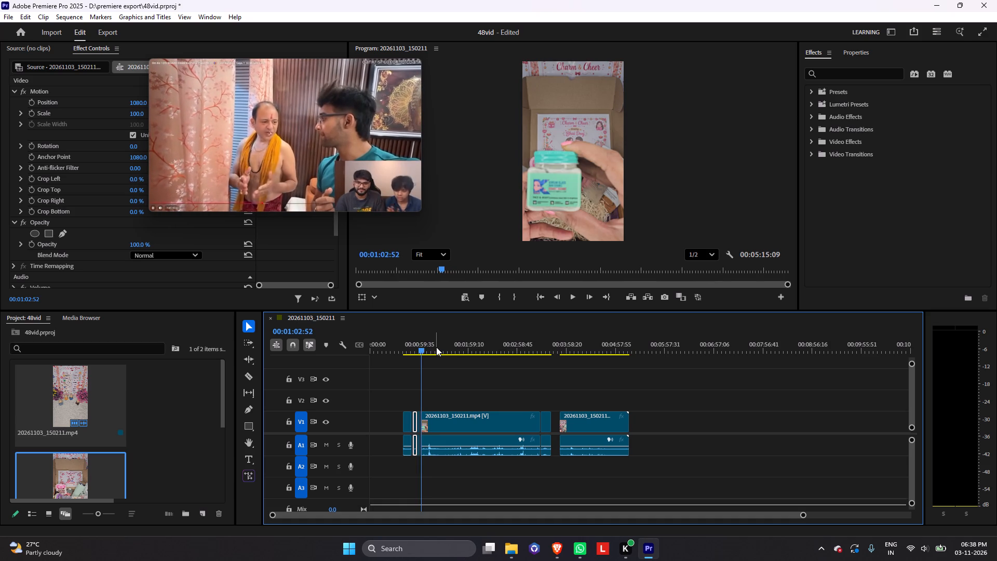
Split the long clip at about 00:01:06:49, once the mint-green jar has been placed in the box.
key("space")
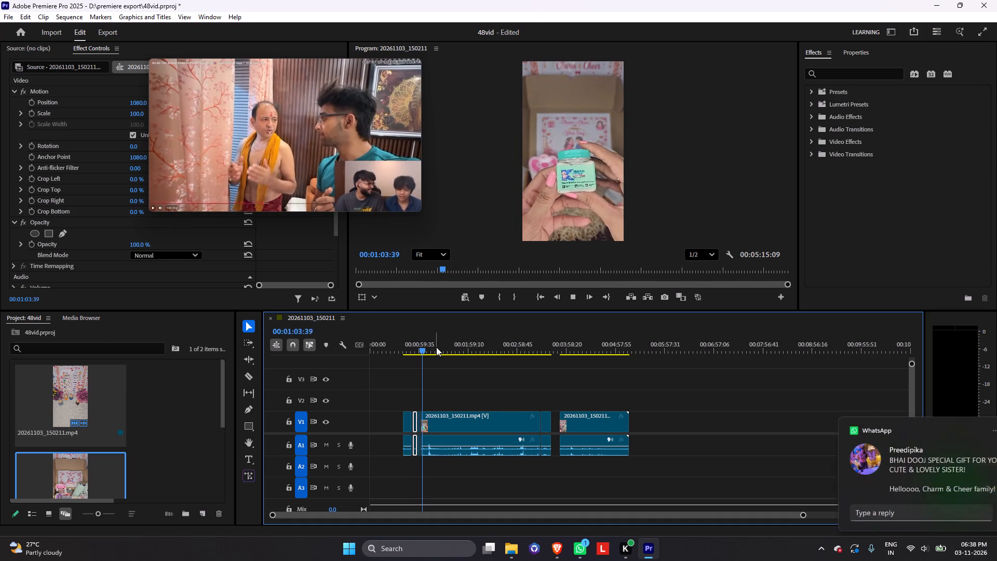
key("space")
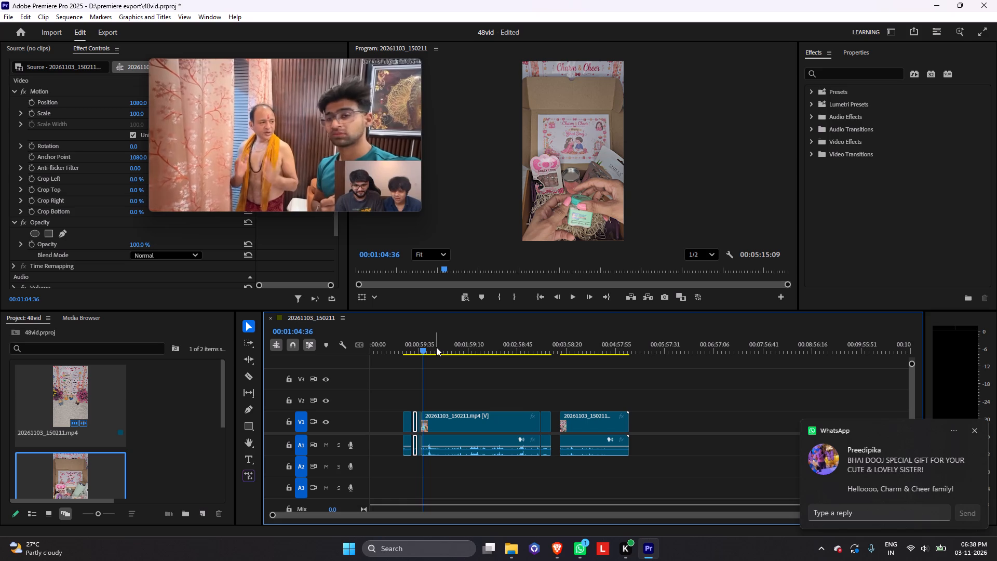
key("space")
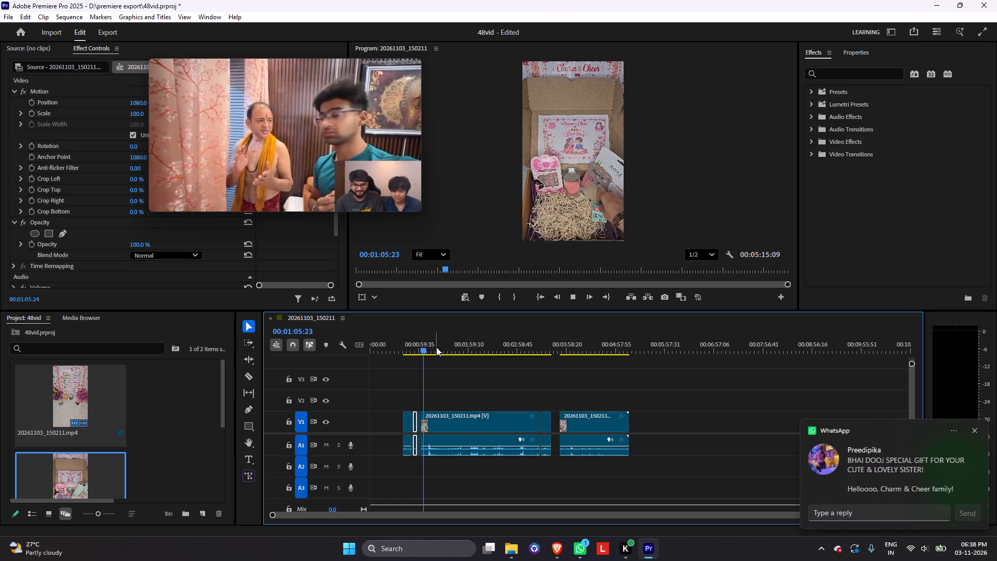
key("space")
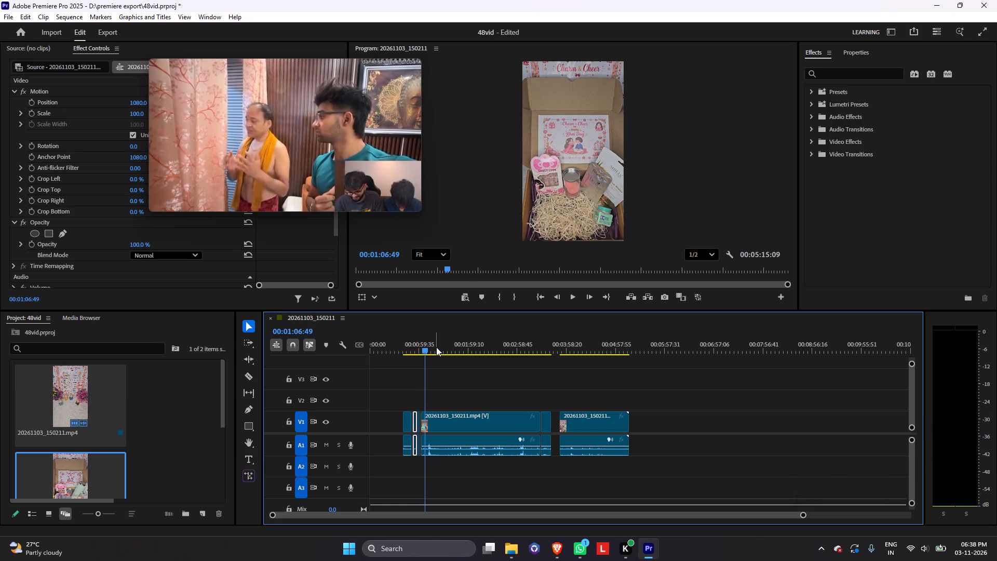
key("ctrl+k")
Ripple-trim the footage after the green jar cut to about 00:01:09:30, where the purple flower is just brought in.
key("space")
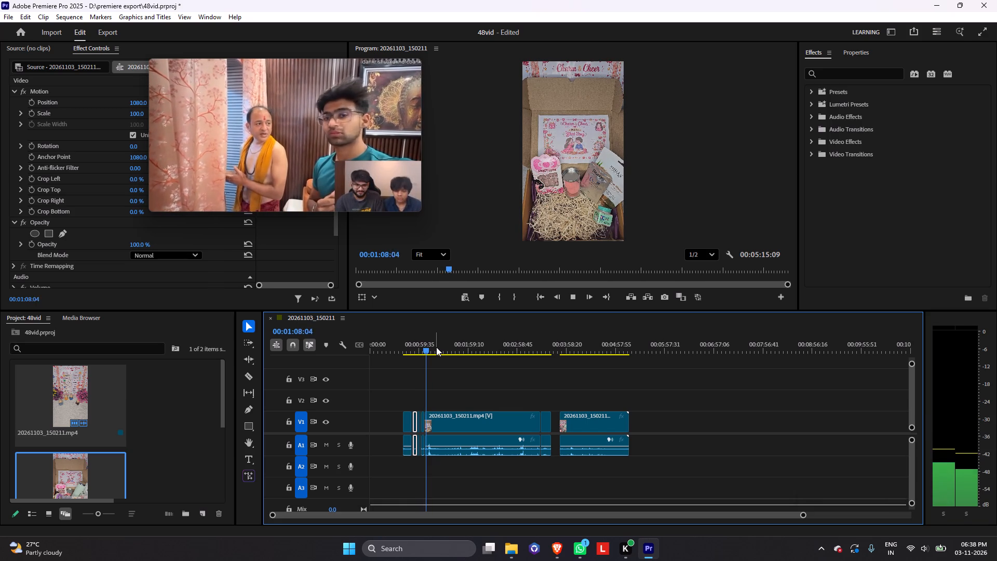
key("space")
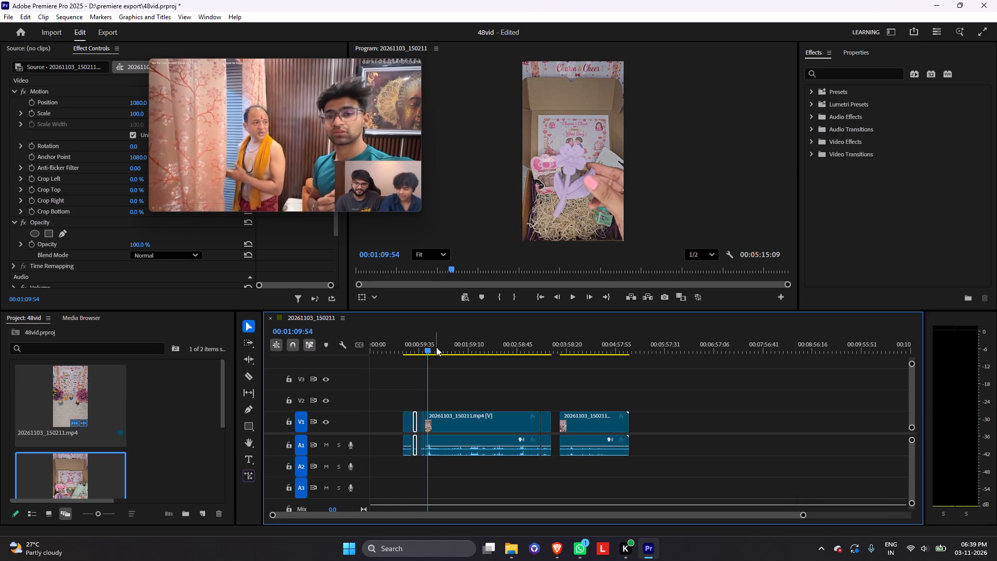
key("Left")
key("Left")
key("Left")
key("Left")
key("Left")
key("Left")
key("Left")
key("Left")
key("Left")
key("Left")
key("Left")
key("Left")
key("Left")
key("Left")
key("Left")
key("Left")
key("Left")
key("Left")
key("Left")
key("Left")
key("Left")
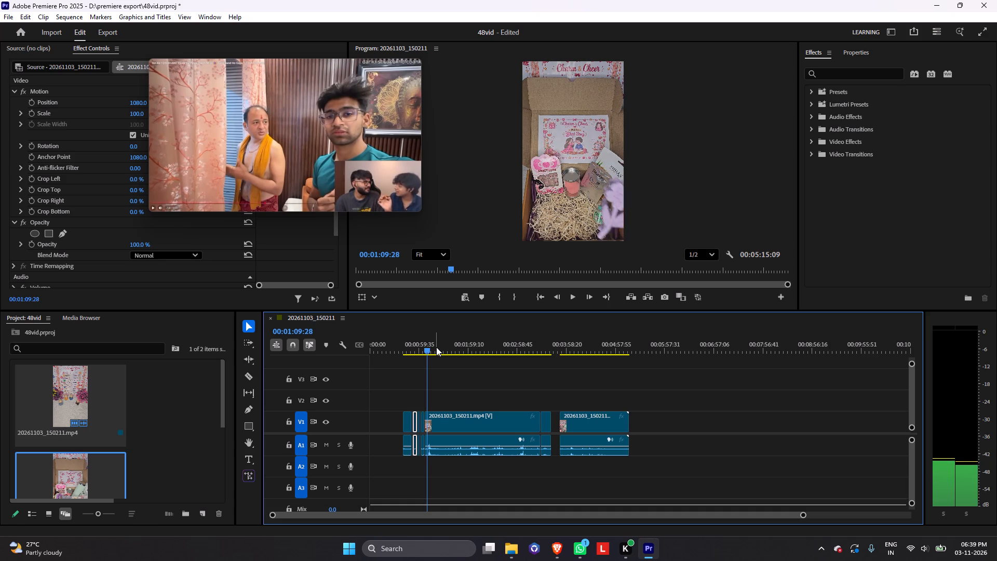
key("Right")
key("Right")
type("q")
Split the long clip at about 00:01:09:39, while the purple flower is held above the box.
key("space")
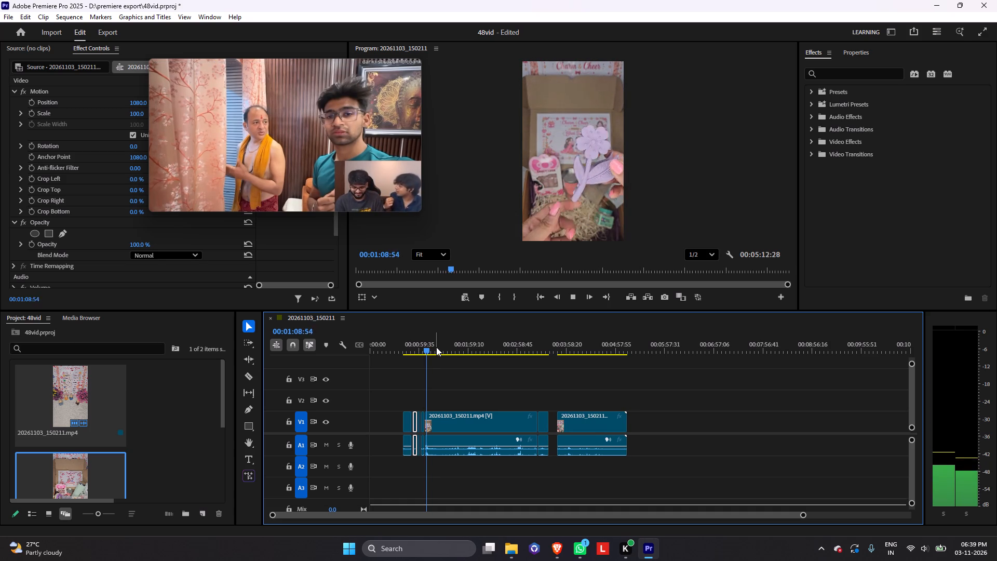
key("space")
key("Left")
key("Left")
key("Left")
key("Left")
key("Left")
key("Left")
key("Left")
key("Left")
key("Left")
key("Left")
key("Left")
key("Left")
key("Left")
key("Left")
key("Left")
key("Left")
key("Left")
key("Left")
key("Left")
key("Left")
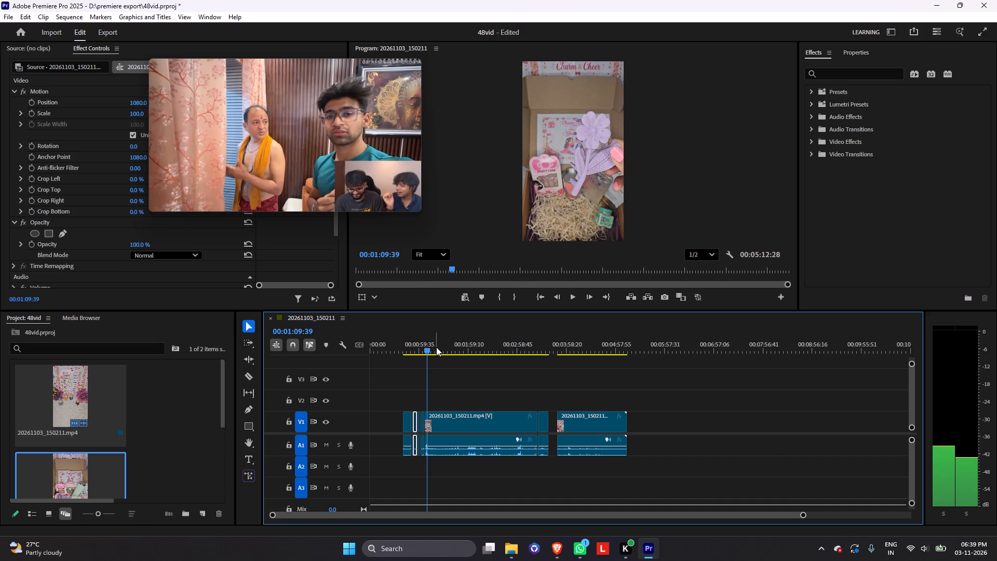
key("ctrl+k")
Ripple-trim the footage after the purple flower cut to about 00:01:15:42, where the grey bow with red pieces is held up.
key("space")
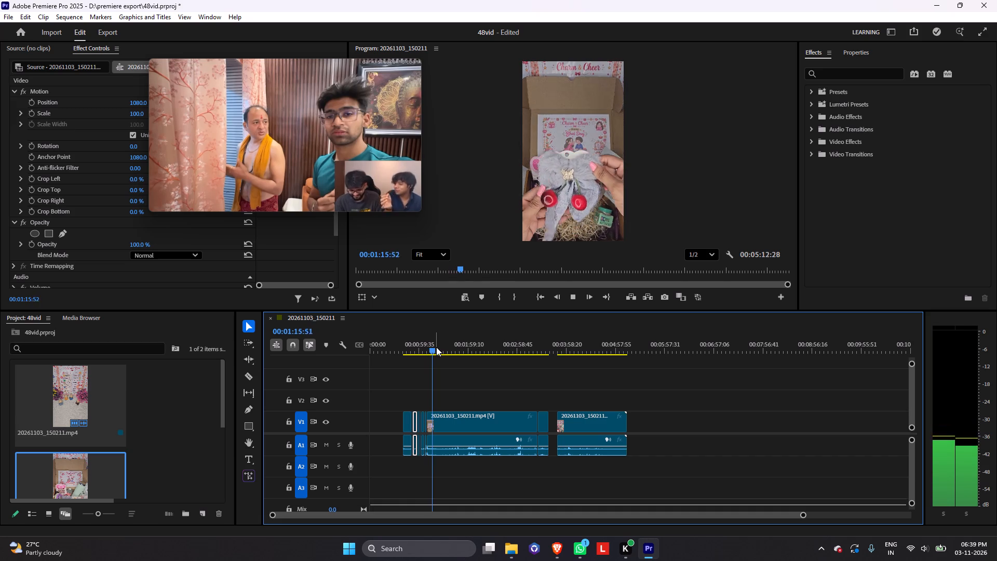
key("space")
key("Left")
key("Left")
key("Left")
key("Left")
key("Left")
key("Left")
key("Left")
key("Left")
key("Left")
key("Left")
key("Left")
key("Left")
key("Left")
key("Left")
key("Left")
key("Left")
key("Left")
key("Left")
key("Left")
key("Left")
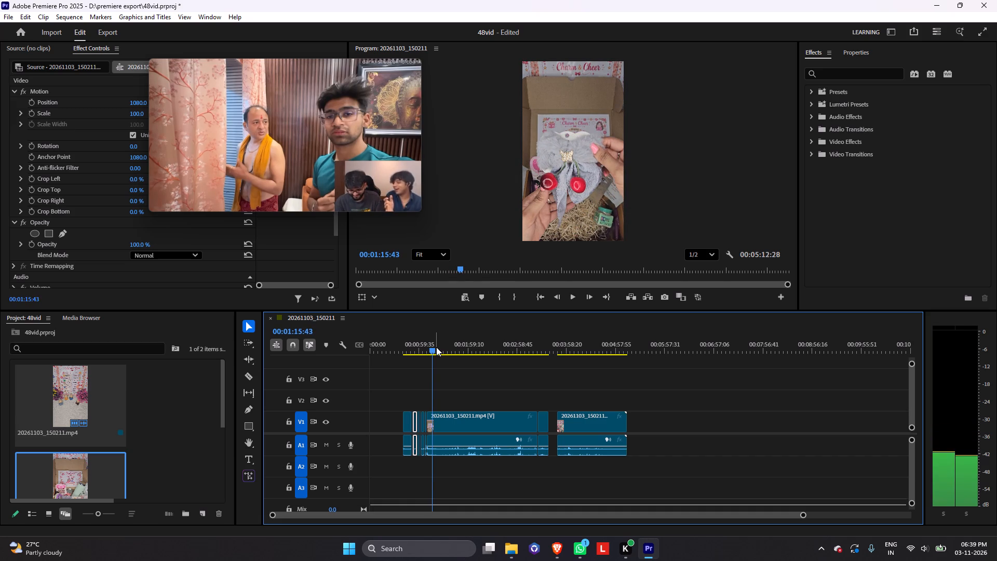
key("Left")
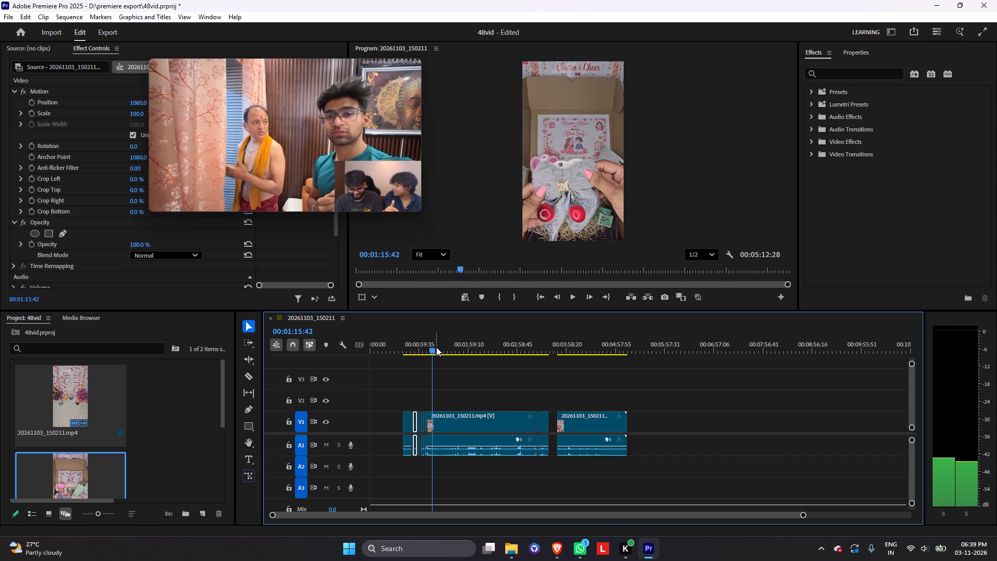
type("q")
Split the long clip at about 00:01:12:15, while the grey bow is held low over the box.
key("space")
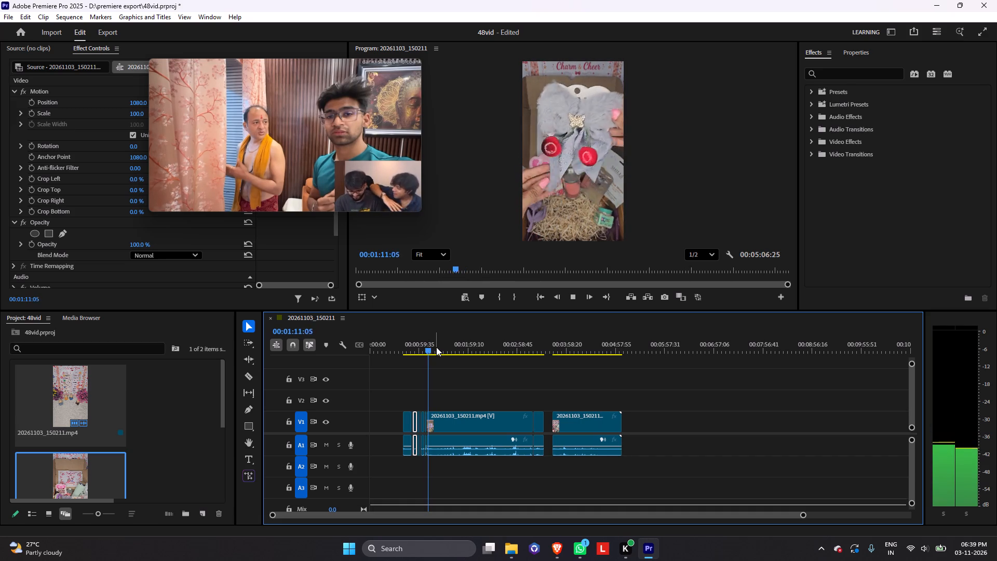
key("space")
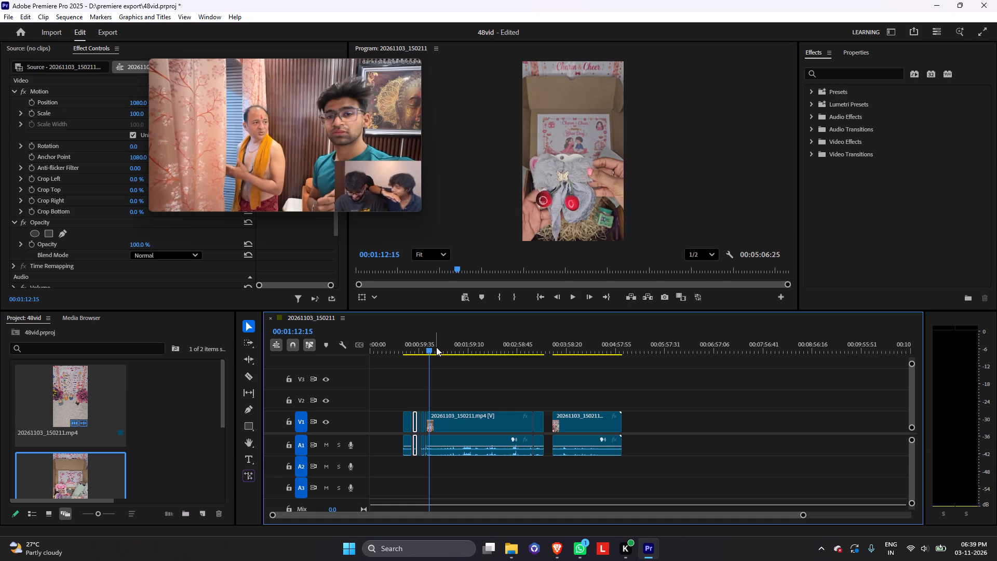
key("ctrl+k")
Ripple-trim the footage after the grey bow cut to about 00:01:16:34, where the white scrunchie is held in both hands.
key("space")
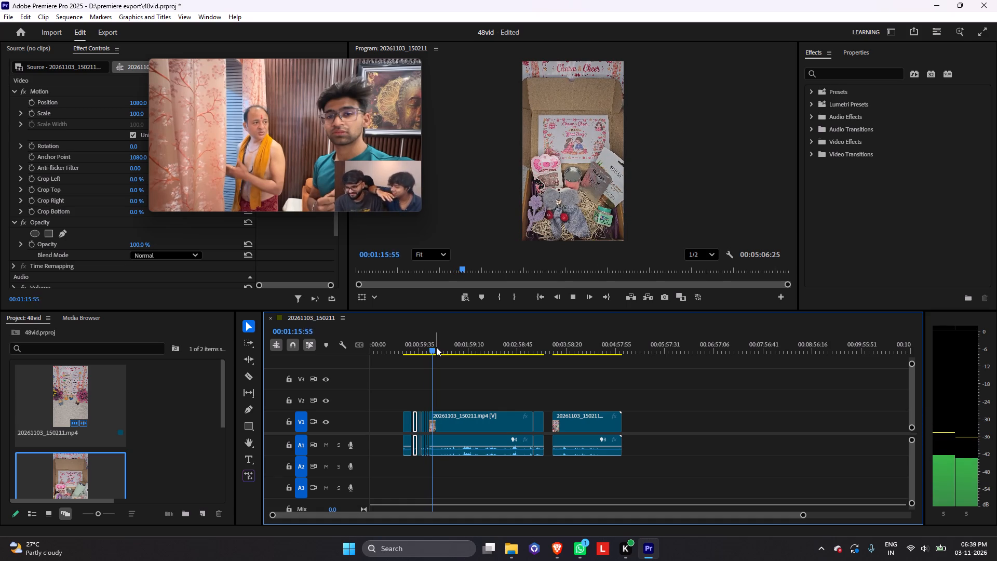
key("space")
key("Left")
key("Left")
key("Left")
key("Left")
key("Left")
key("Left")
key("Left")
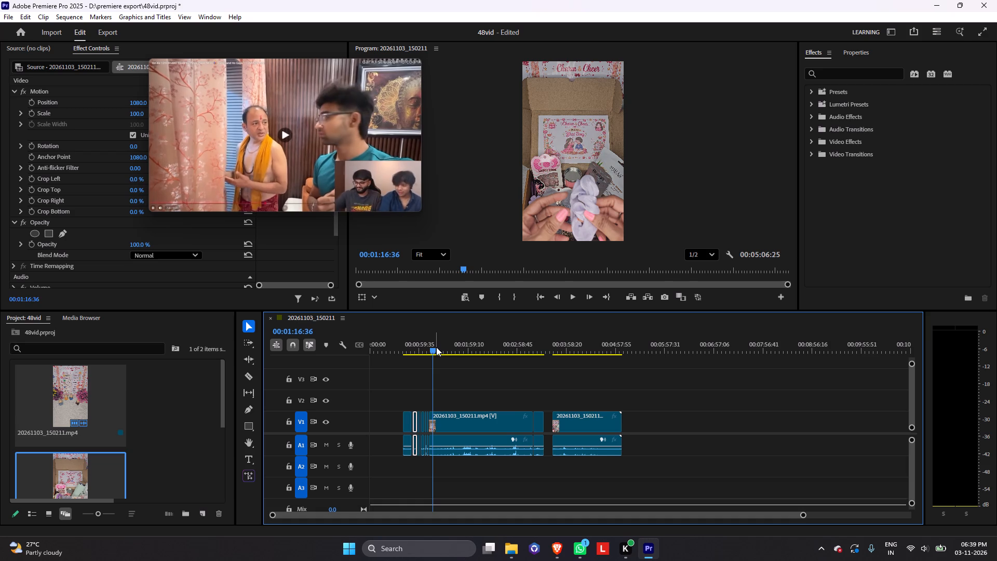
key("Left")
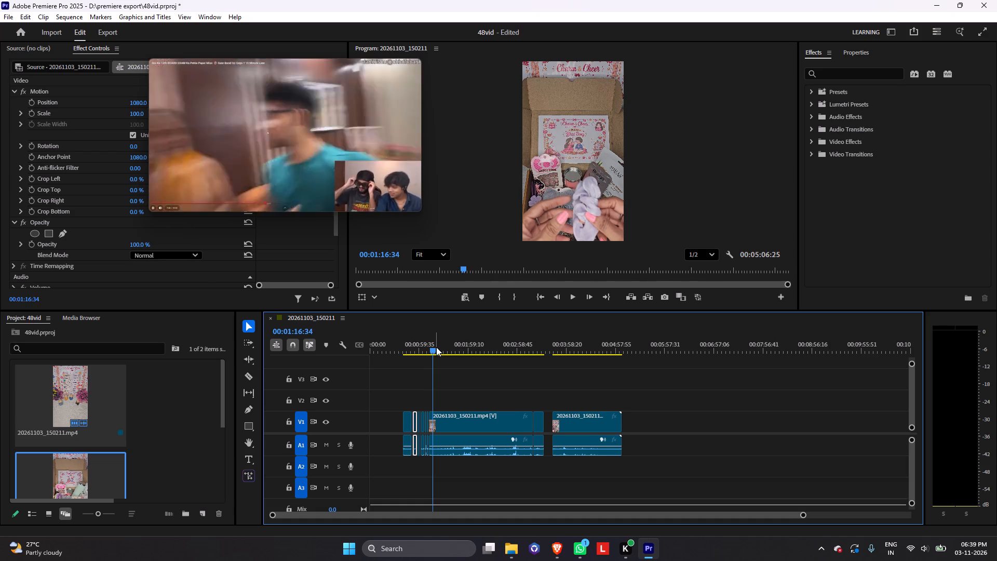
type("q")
Split the long clip at about 00:01:14:38, while the white scrunchie is spread out in both hands.
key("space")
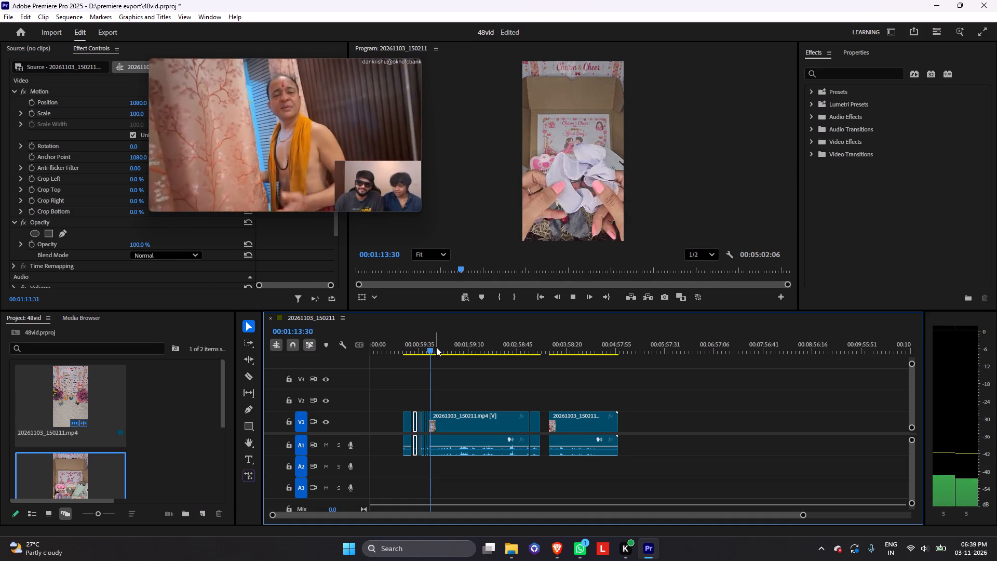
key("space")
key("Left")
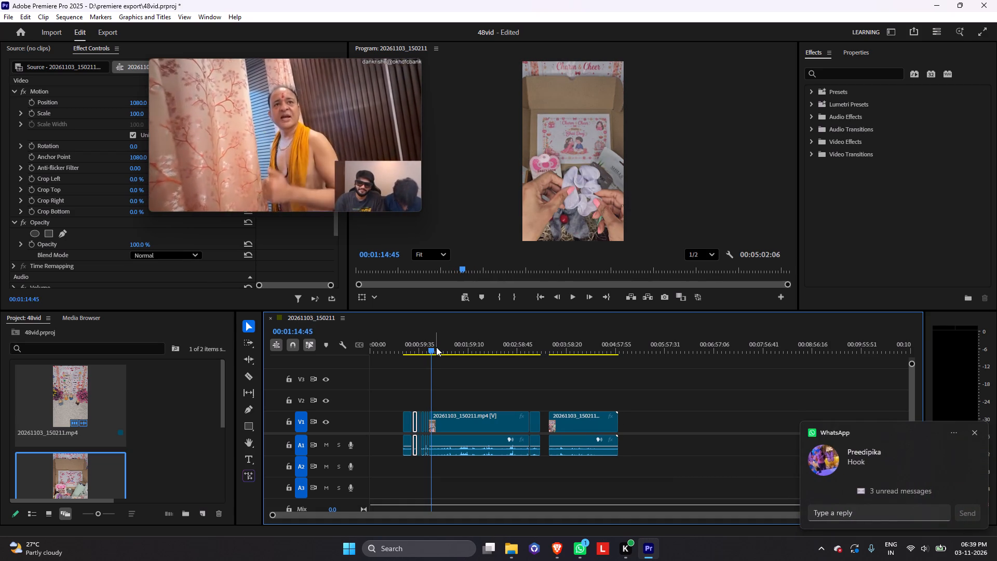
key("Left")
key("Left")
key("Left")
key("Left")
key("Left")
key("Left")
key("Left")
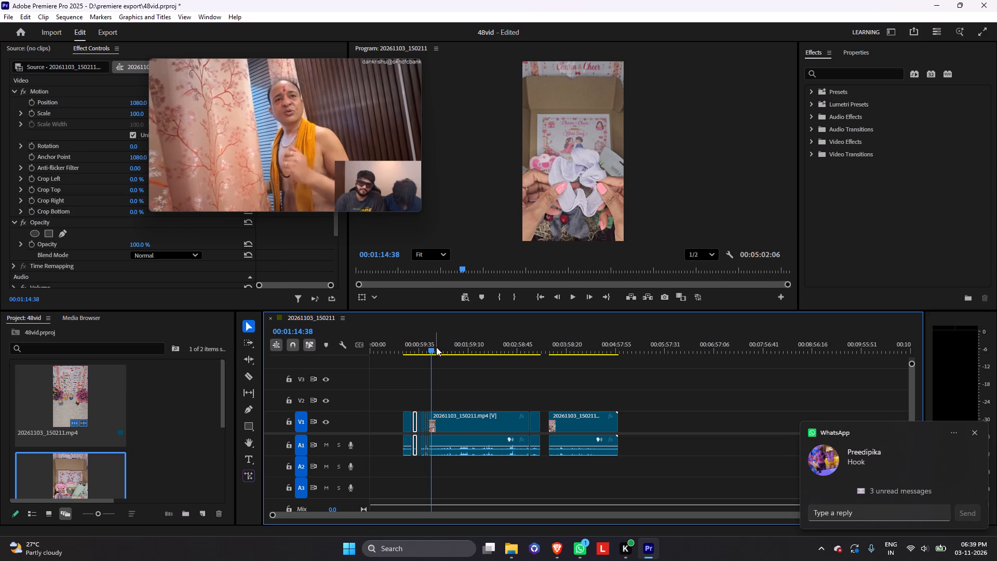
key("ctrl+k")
Ripple-trim the footage after the scrunchie cut to about 00:01:19:50, where the small black cosmetic pack is held up.
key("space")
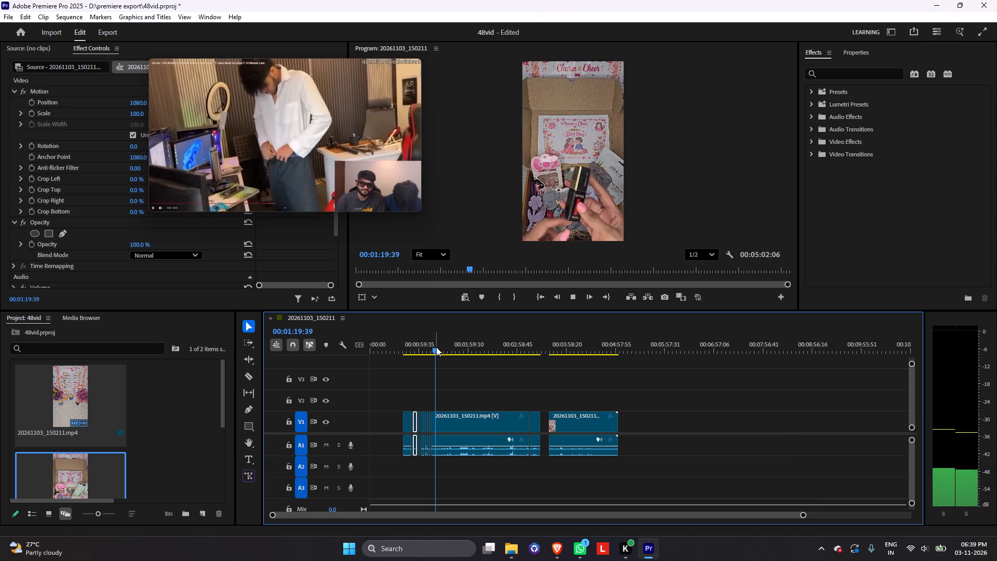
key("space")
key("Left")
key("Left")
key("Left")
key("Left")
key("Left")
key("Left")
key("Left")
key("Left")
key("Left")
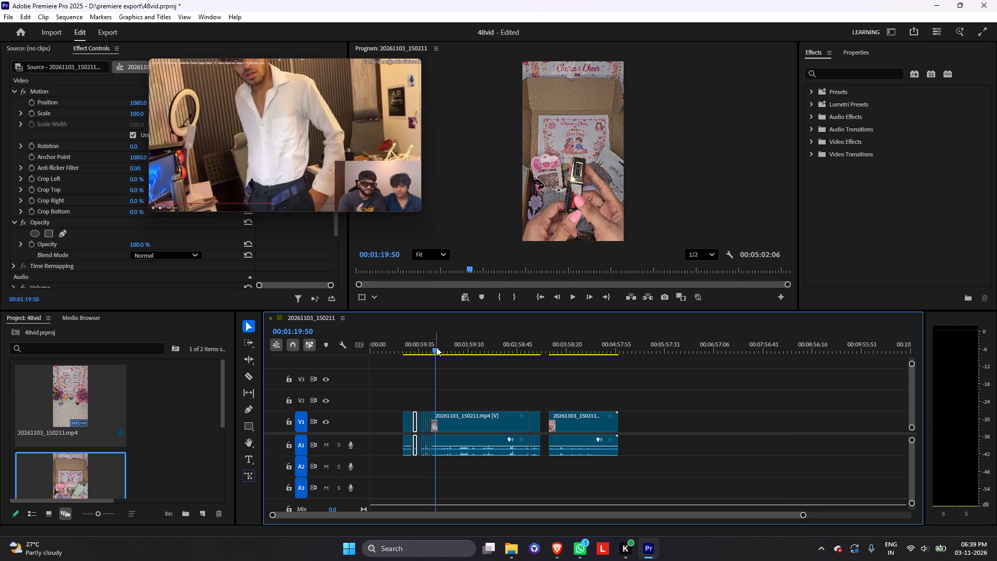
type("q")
Split the long clip at about 00:01:16:28, while the small black-and-red cosmetic pack is held up in both hands.
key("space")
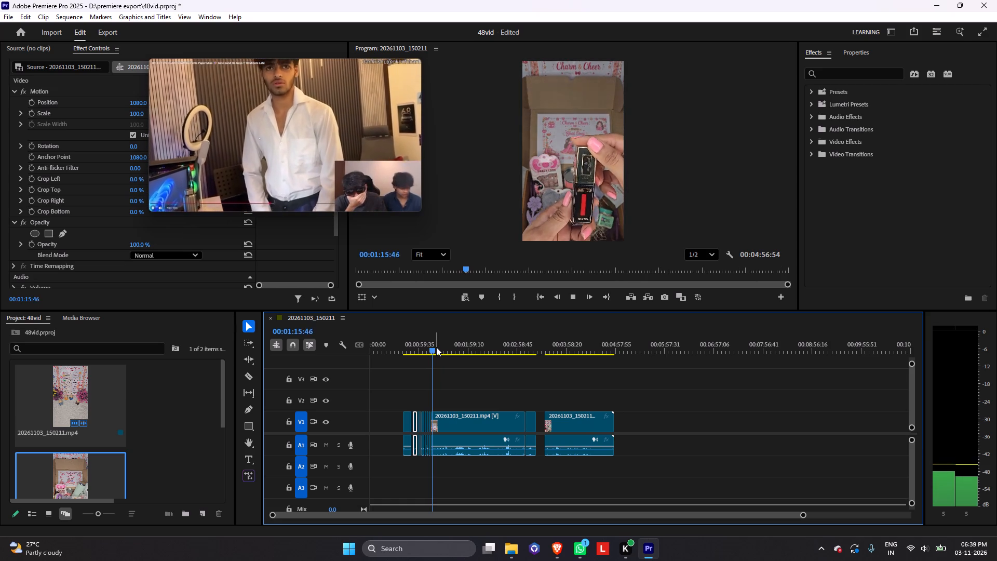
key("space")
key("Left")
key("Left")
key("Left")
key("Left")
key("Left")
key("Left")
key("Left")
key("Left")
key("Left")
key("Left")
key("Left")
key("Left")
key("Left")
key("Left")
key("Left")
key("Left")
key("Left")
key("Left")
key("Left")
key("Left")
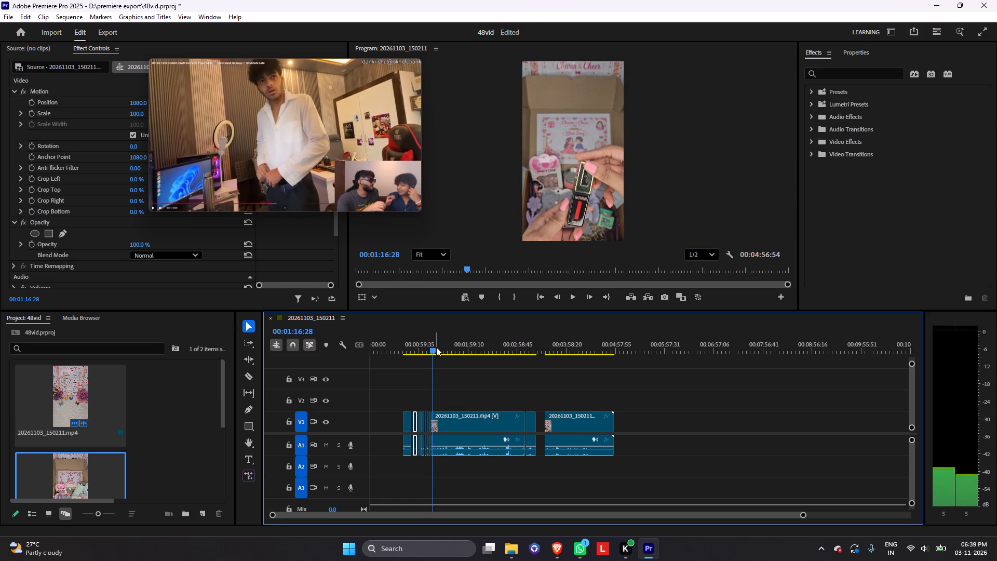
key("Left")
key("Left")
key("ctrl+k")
Ripple-trim the footage after the lipstick cut to about 00:01:22, where the red-framed Charm & Cheer piece is brought in.
key("space")
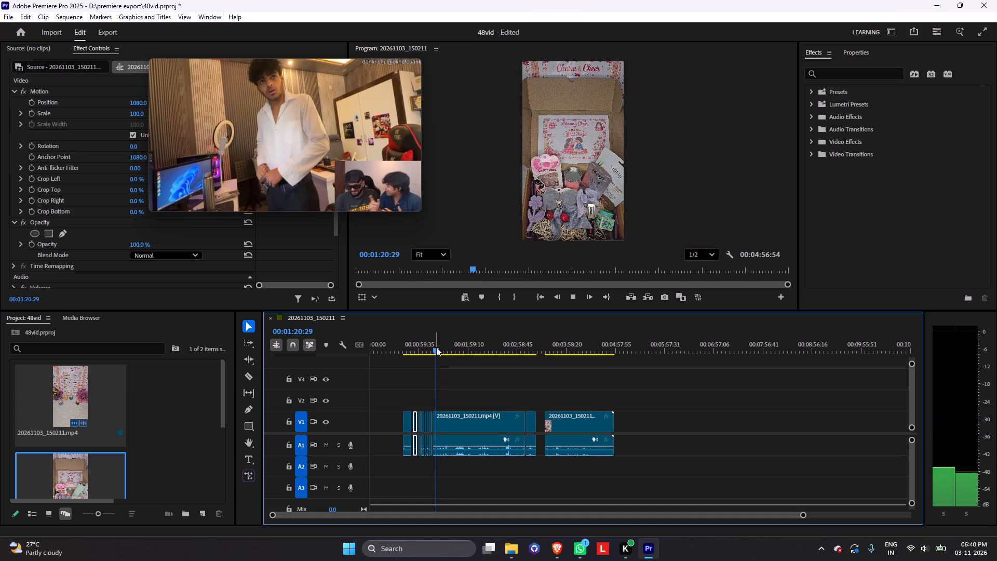
key("space")
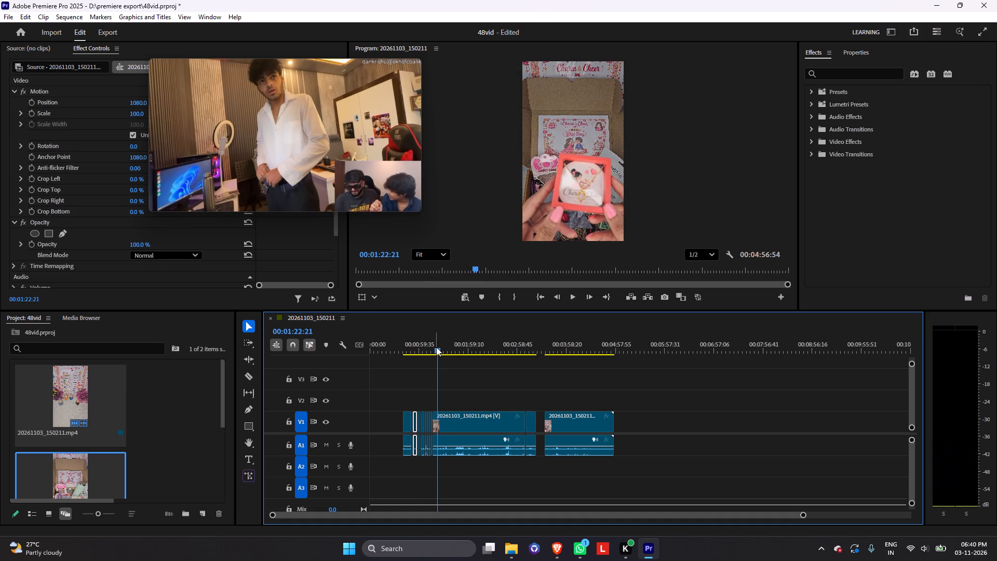
key("Left")
key("Left")
key("Left")
key("Left")
key("Left")
key("Left")
key("Left")
key("Left")
key("Left")
key("Left")
key("Left")
key("Left")
key("Left")
key("Left")
key("Left")
key("Left")
key("Left")
key("Left")
key("Left")
key("Left")
type("q")
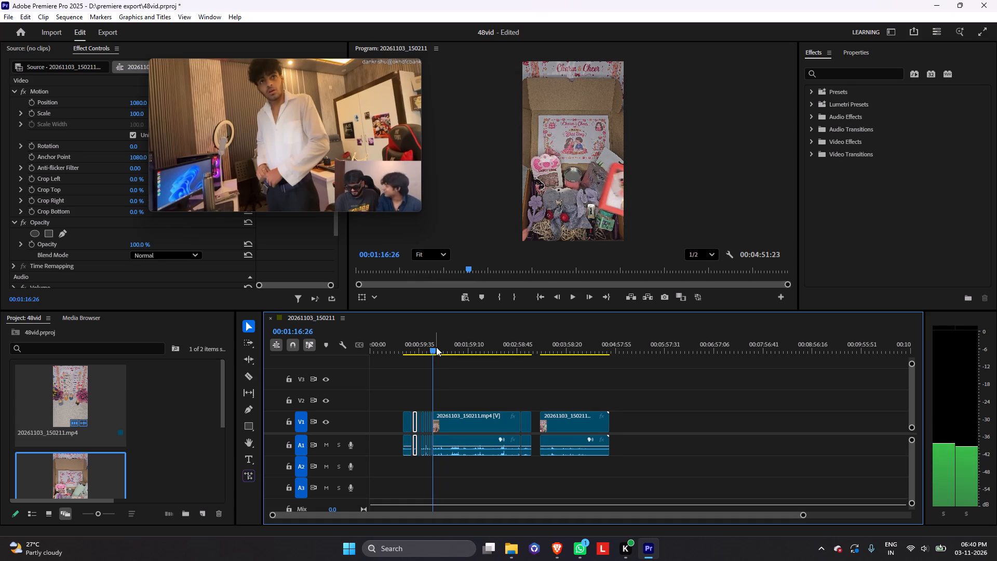
Split the long clip at about 00:01:18:07, while the red-framed Charm & Cheer piece is held up to the camera.
key("space")
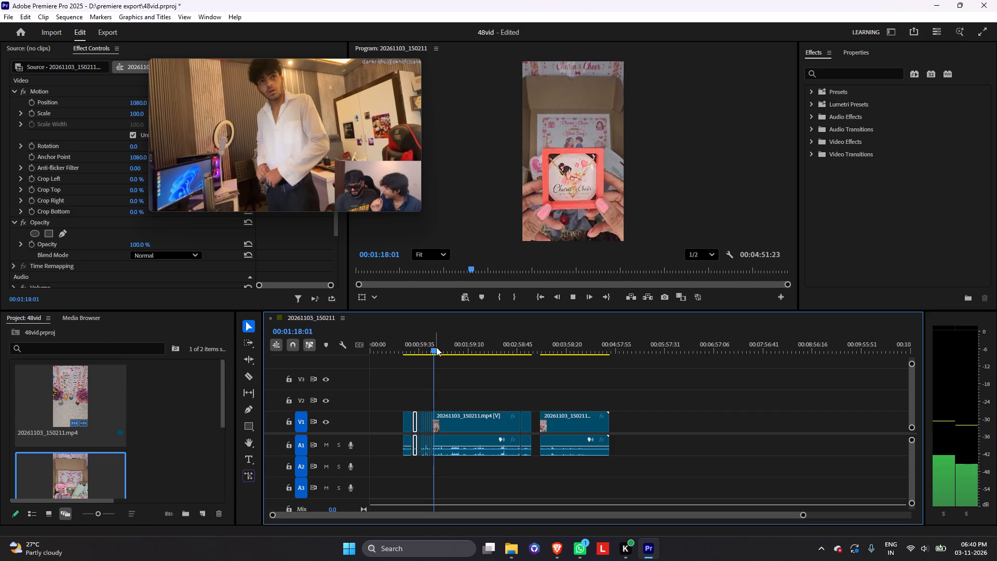
key("space")
key("Left")
key("Left")
key("Left")
key("Left")
key("Left")
key("Left")
key("Left")
key("Left")
key("Left")
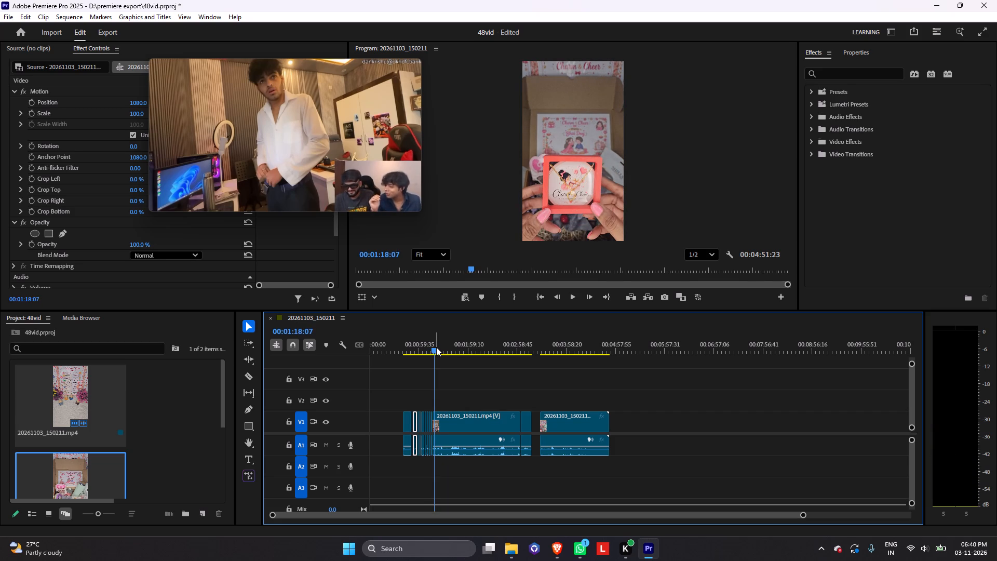
key("ctrl+k")
Ripple-trim the footage after the red-framed piece cut to about 00:01:24:39, where the illustrated woman card is held up.
key("space")
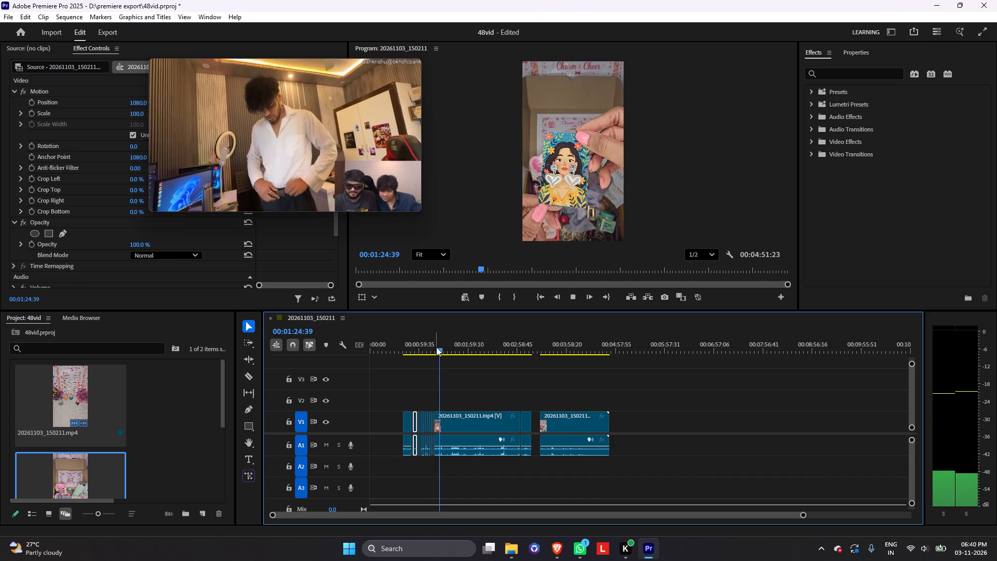
key("space")
key("q")
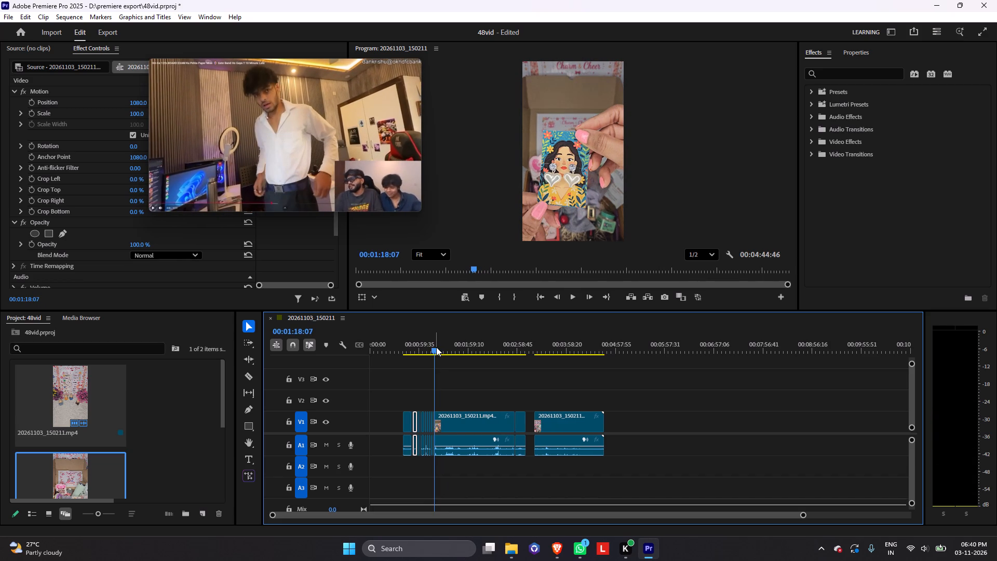
Split the long clip at 00:01:19:47, while the illustrated woman card is lowered toward the box.
key("space")
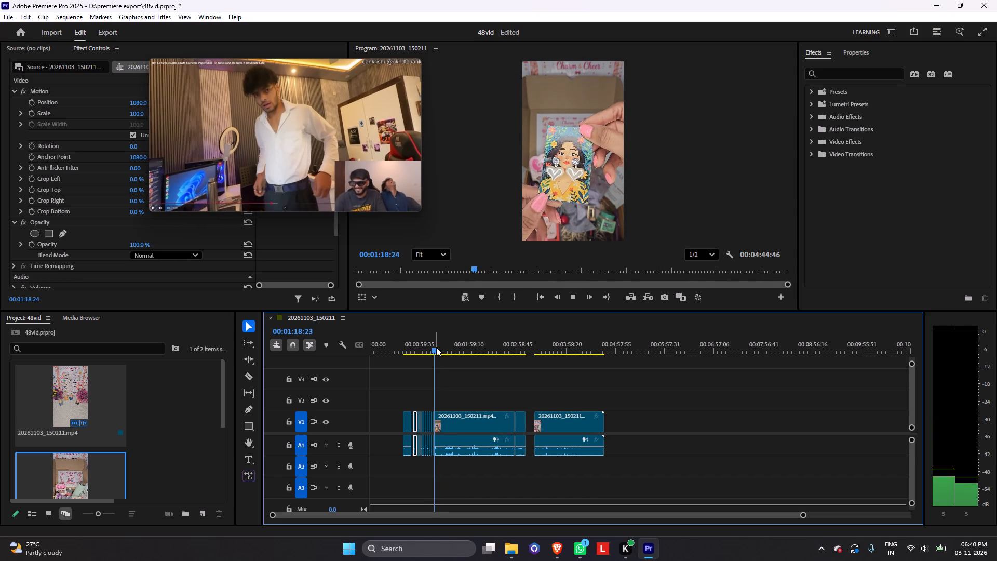
key("space")
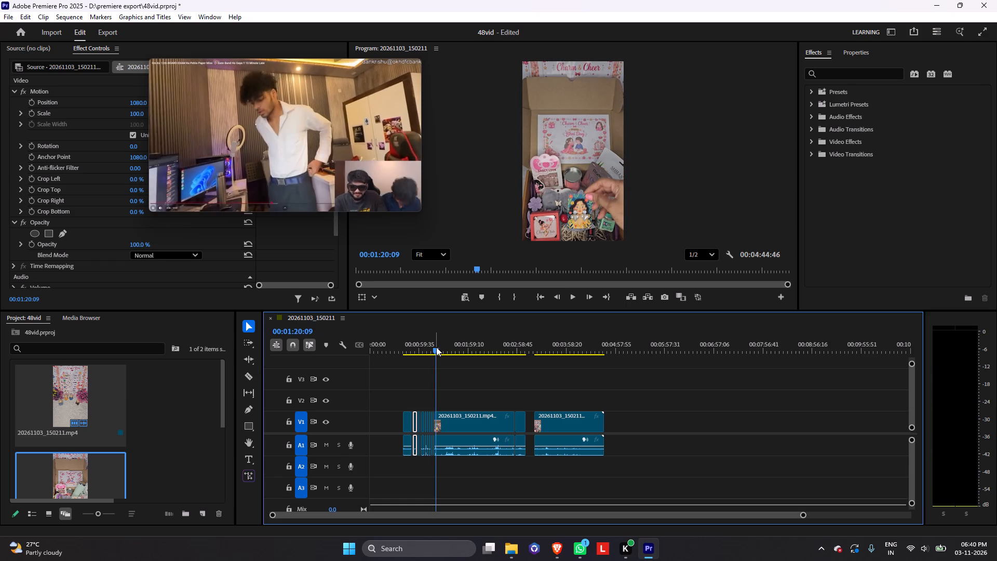
key("Left")
key("Left")
key("Left")
key("Left")
key("Left")
key("Left")
key("Left")
key("Left")
key("Left")
key("Left")
key("Left")
key("Left")
key("Left")
key("Left")
key("Left")
key("Left")
key("Left")
key("Left")
key("Left")
key("Left")
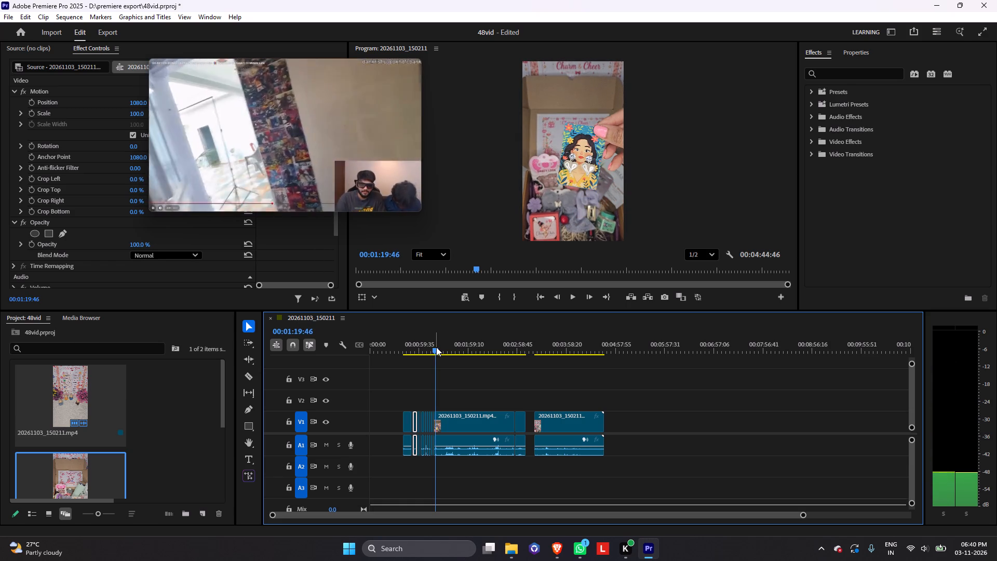
key("Right")
key("ctrl+k")
key("ctrl+j")
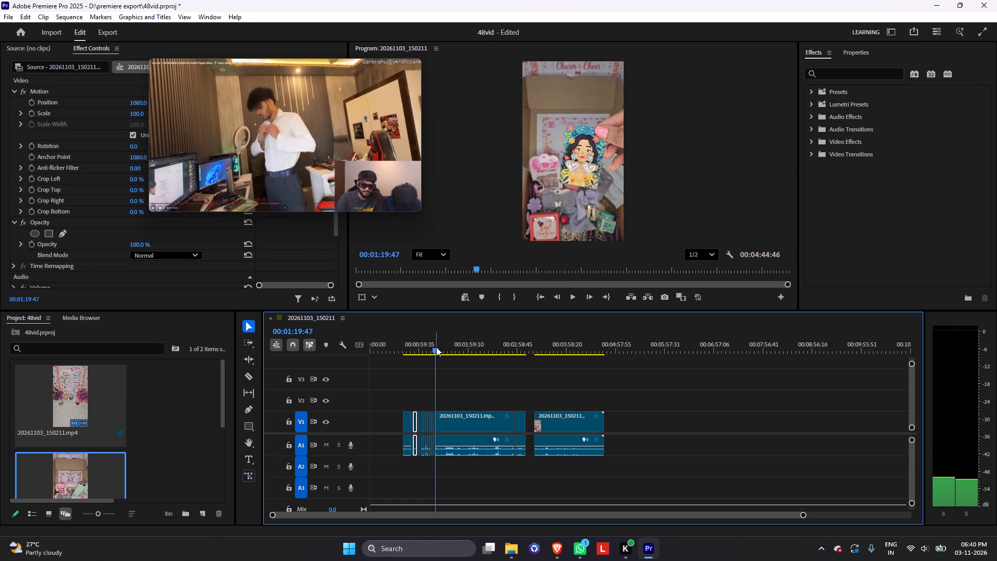
key("ctrl+k")
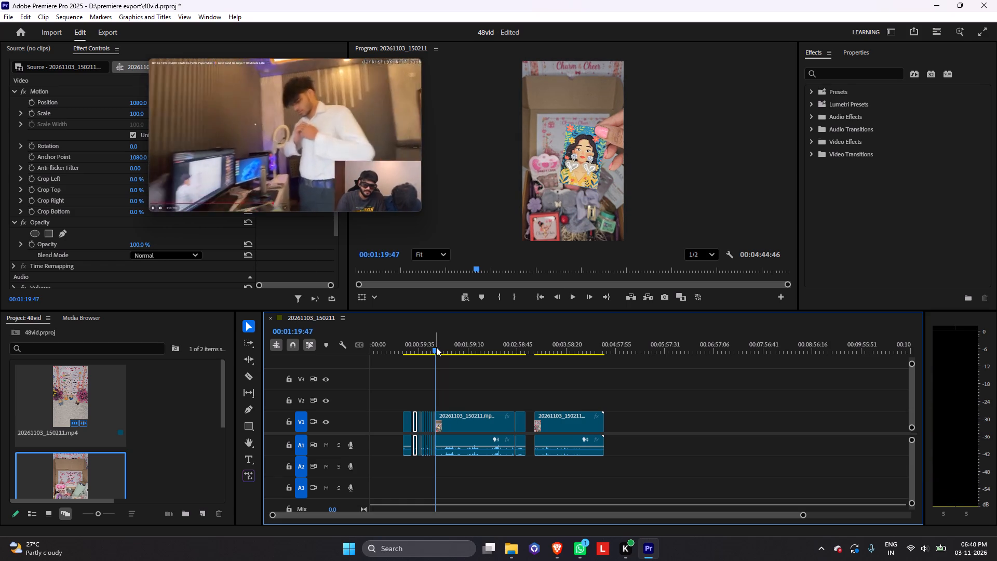
Ripple-trim the footage after the woman card cut to about 00:01:27, where the beaded bracelet is lifted into view.
key("space")
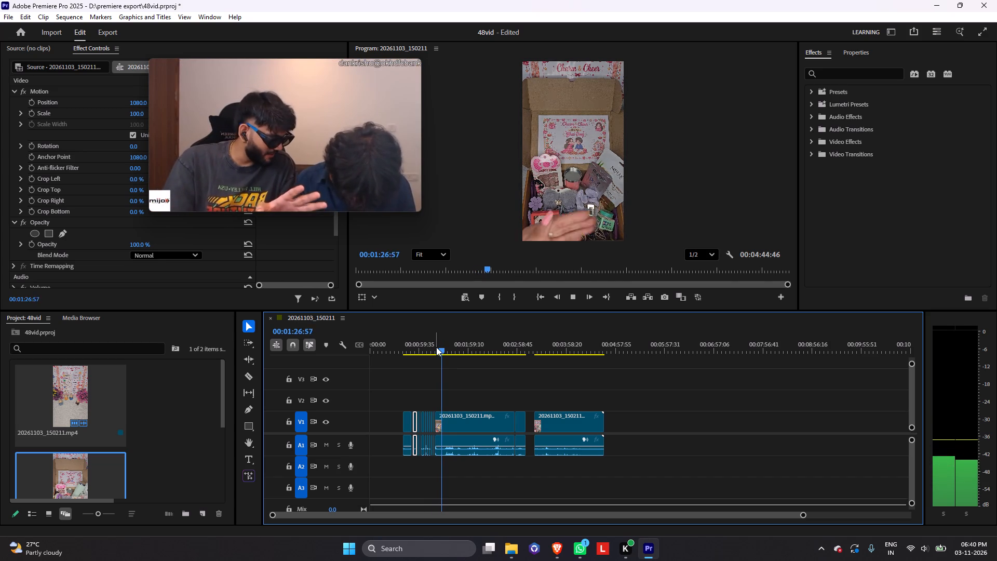
key("space")
key("Left")
key("Left")
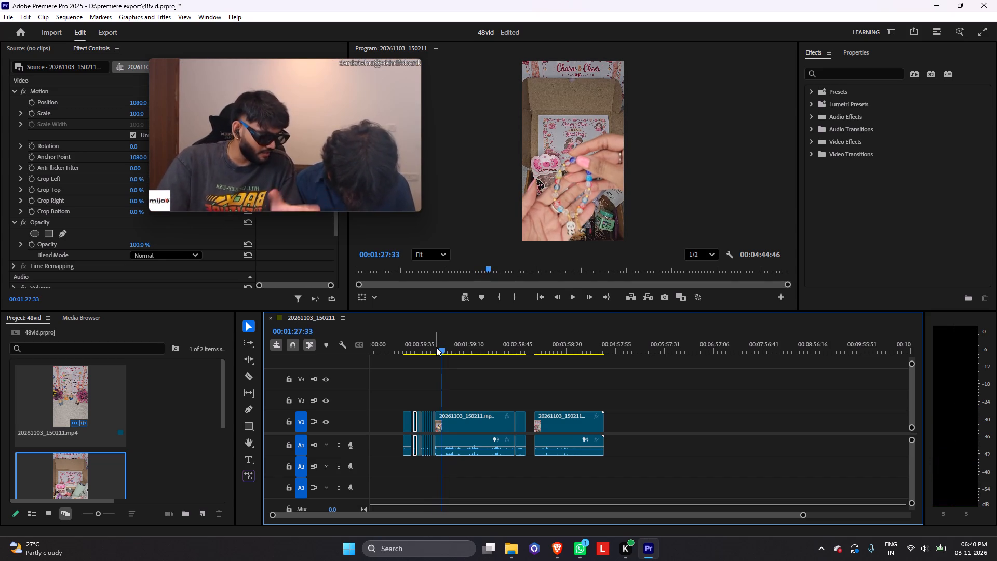
key("Left")
key("Left")
key("Left")
key("Left")
key("Left")
key("Left")
key("Left")
key("Left")
key("Left")
key("Left")
key("Left")
key("Left")
key("Left")
key("Left")
key("Left")
key("Left")
key("Left")
key("Left")
key("Left")
key("Left")
key("Left")
key("Left")
key("Left")
key("Left")
key("Left")
key("Left")
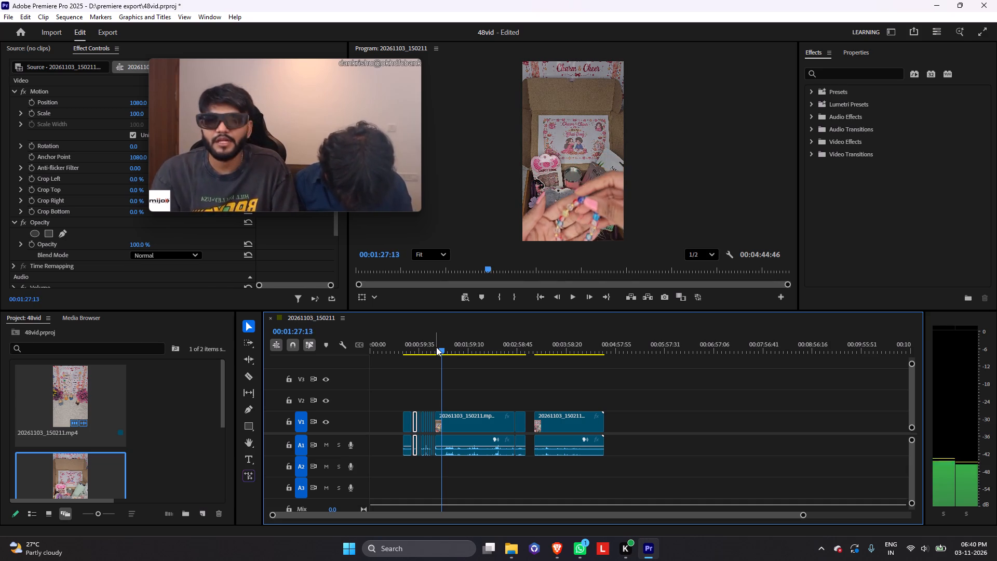
type("q")
Split the long clip at 00:01:24:03, once the beaded bracelet is out of the hands and the full box shows.
key("space")
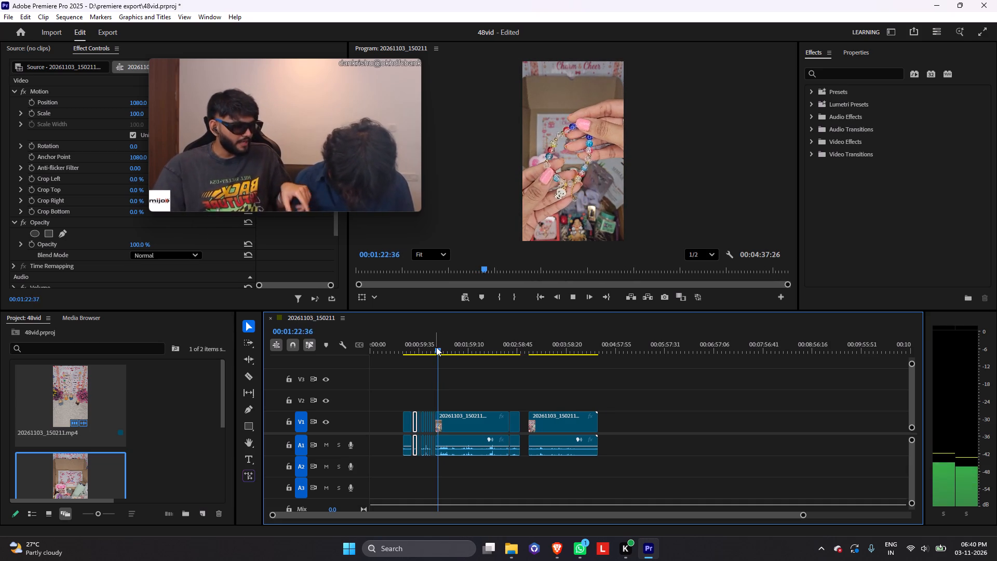
key("space")
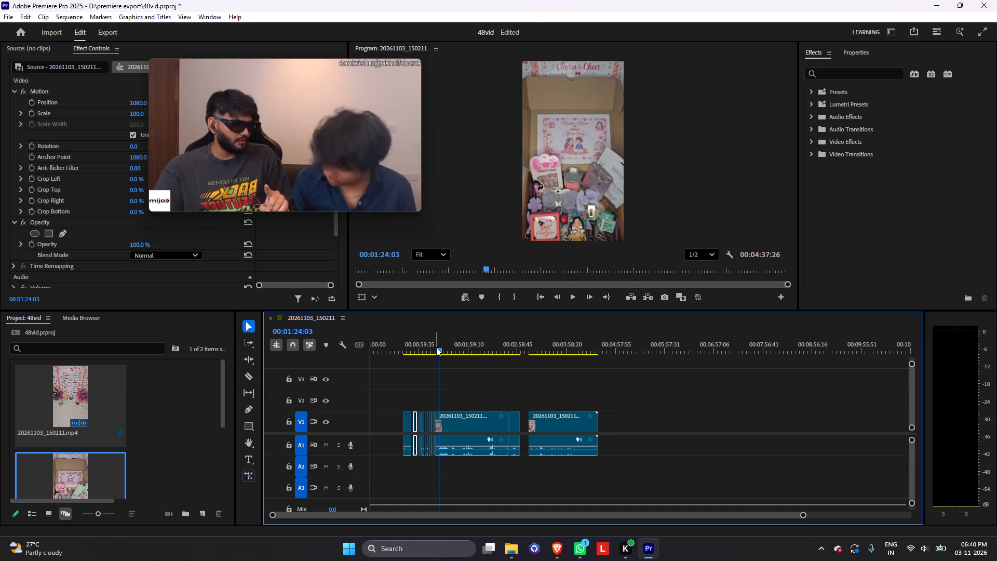
key("ctrl+k")
Ripple-trim the footage after the bracelet cut to about 00:01:27, where the small blue-stone piece is held in both hands.
key("space")
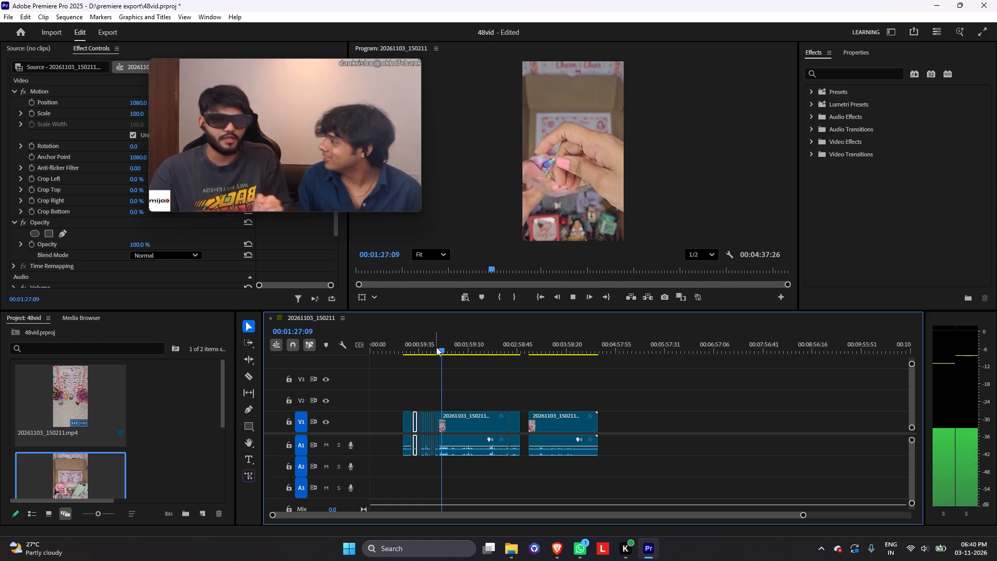
key("Left")
key("Left")
key("Left")
key("Left")
key("Left")
key("Left")
key("Left")
key("Left")
key("Left")
key("Left")
key("Left")
key("Left")
key("Left")
key("Left")
key("Left")
key("Left")
key("Left")
key("Left")
key("Left")
key("Left")
key("Left")
key("Left")
key("Left")
key("Left")
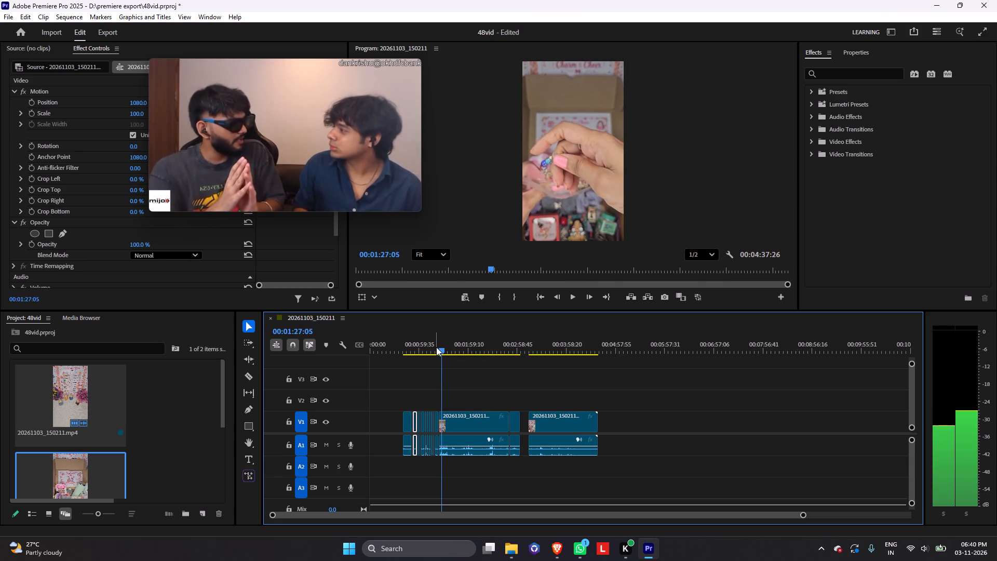
type("q")
Split the long clip at 00:01:29:50, while the hand places the small piece back in the box.
key("space")
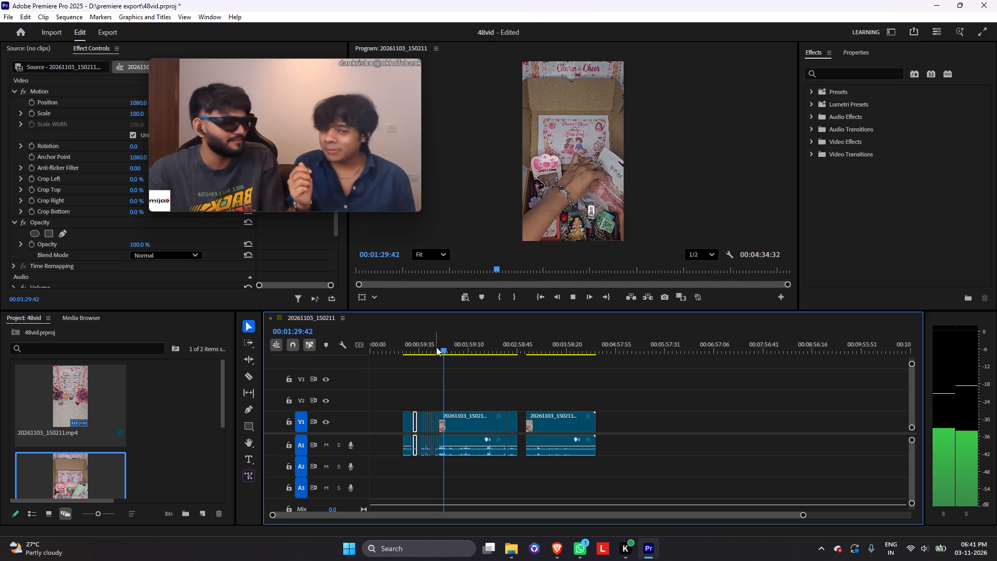
key("space")
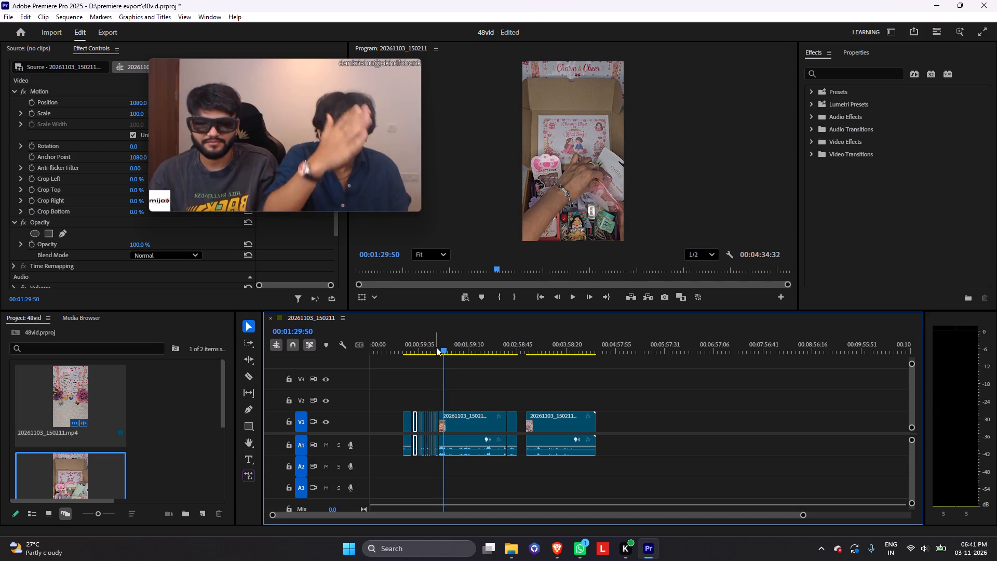
key("ctrl+k")
Ripple-trim the footage after that cut to about 00:01:33:58, where the purple Best friend panda item is brought in.
key("space")
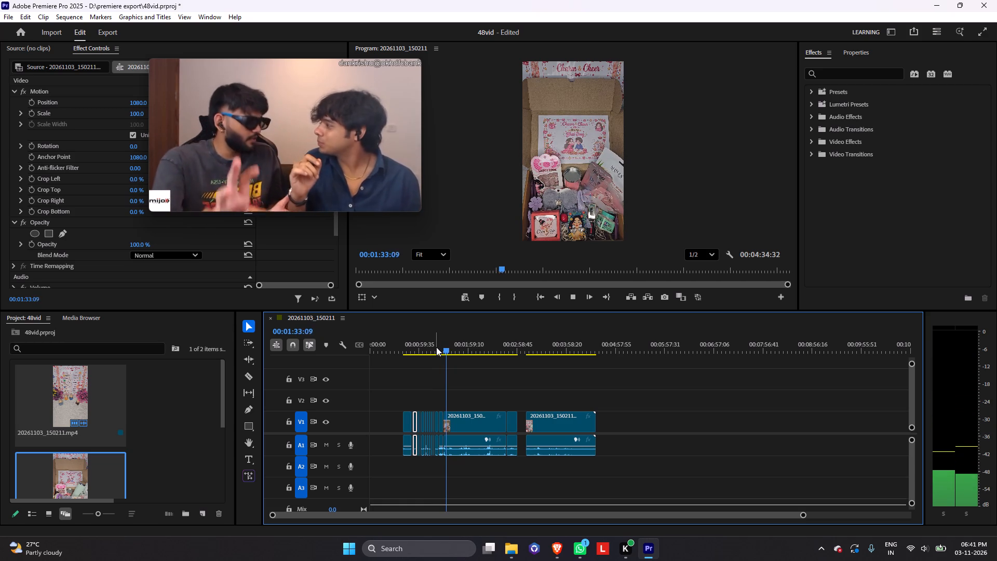
key("space")
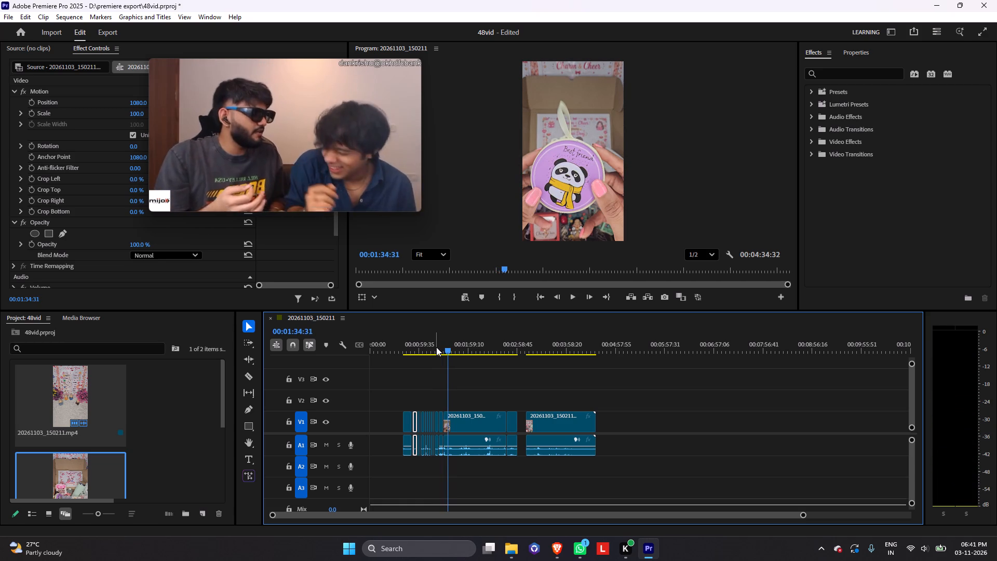
key("Left")
key("Left")
key("Left")
key("Left")
key("Left")
key("Left")
key("Left")
key("Left")
key("Left")
key("Left")
key("Left")
key("Left")
key("Left")
key("Left")
key("Left")
key("Left")
key("Left")
key("Left")
key("Left")
key("Left")
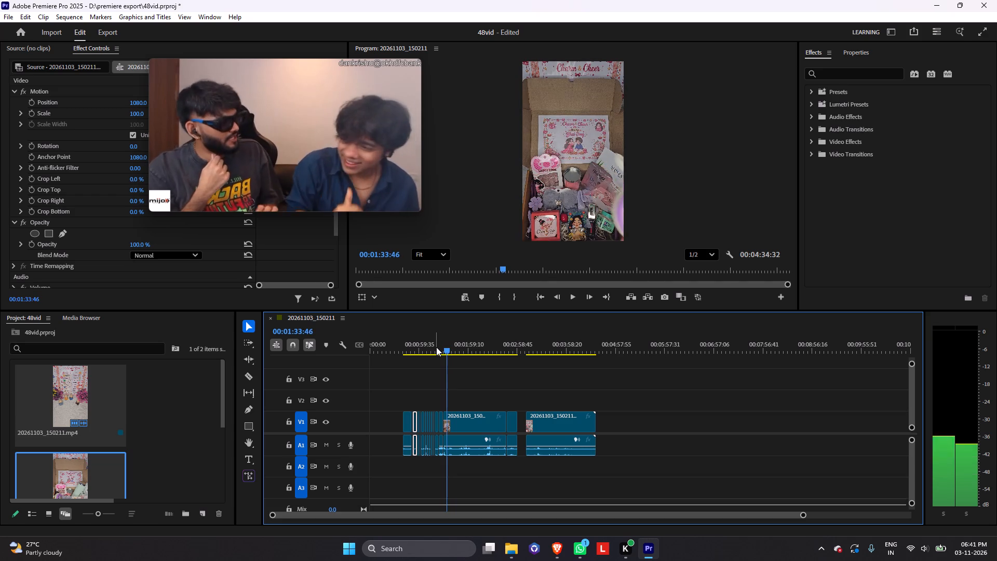
key("Right")
key("Right")
key("Right")
key("Right")
key("Right")
key("Right")
key("Right")
key("Right")
key("Right")
key("Right")
key("Right")
key("Right")
type("q")
Split the long clip at about 00:01:35:40, after the panda item is placed and the hands leave the box.
key("space")
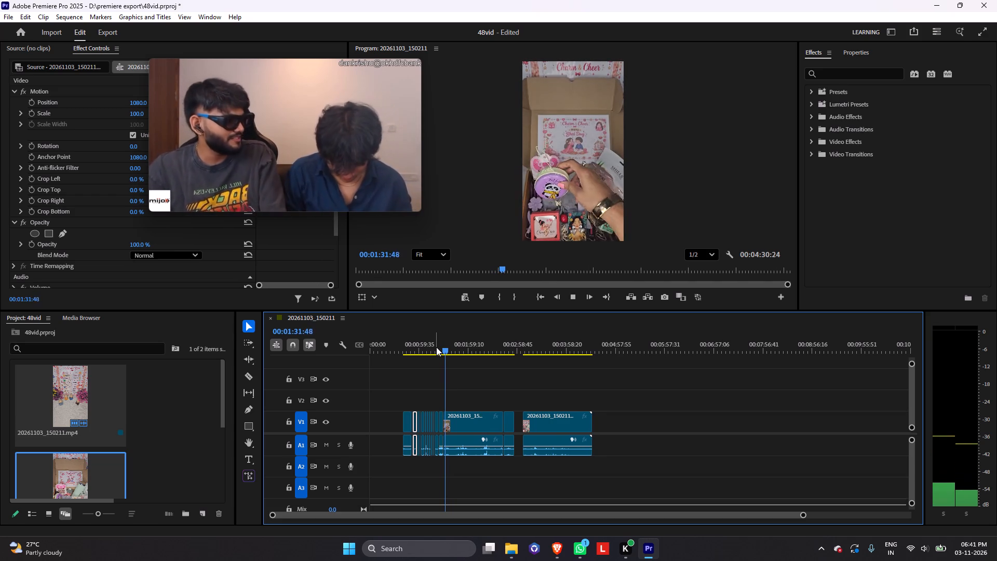
key("space")
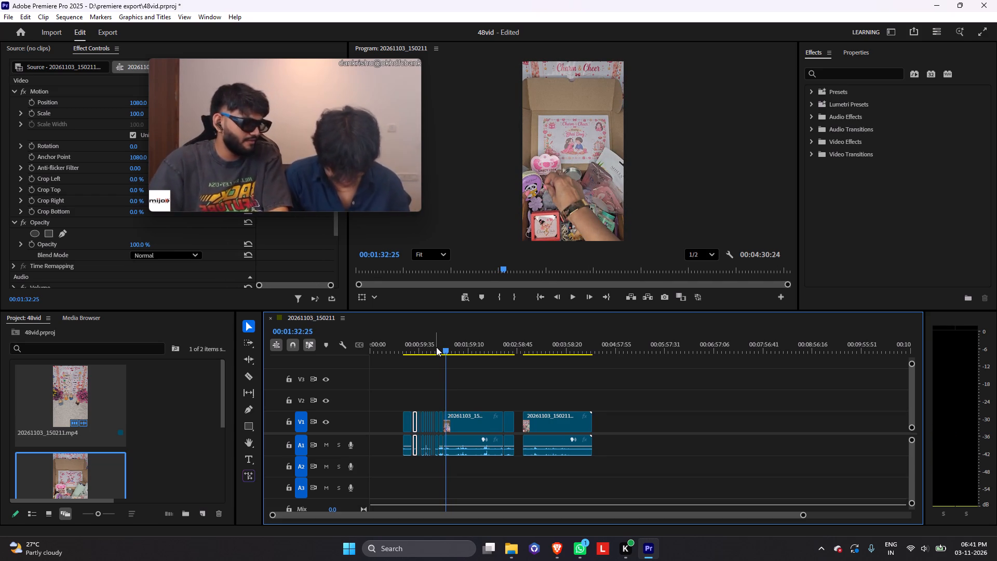
key("space")
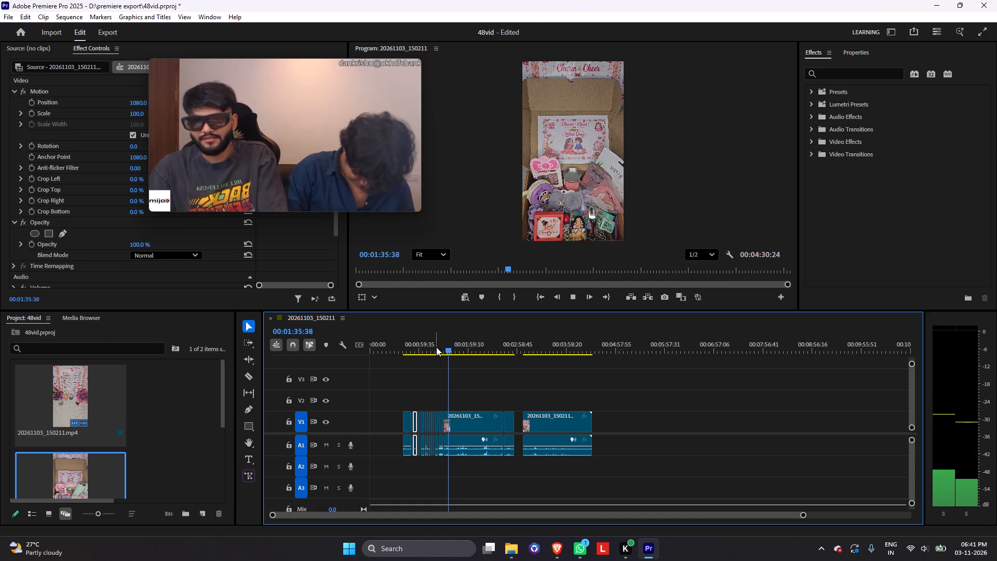
key("space")
key("ctrl+k")
Ripple-trim the footage after the panda item cut to about 00:01:45, where the light green tumbler is held up.
key("space")
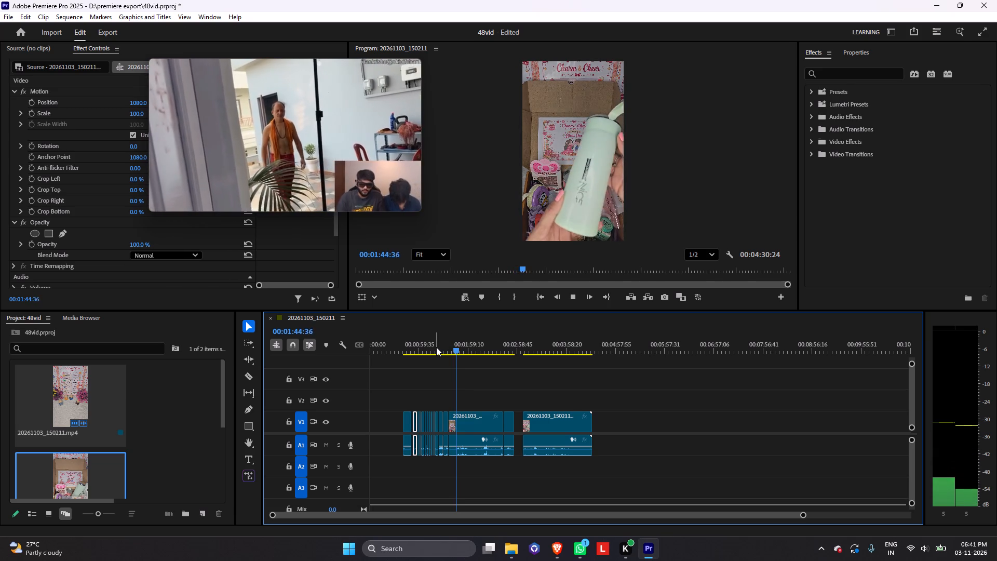
key("space")
key("Left")
key("Left")
key("Left")
key("Left")
key("Left")
key("Left")
key("Left")
key("Left")
key("Left")
key("Left")
key("Left")
key("Left")
key("Left")
key("Left")
key("Left")
key("Left")
key("Left")
key("Left")
key("Left")
key("Left")
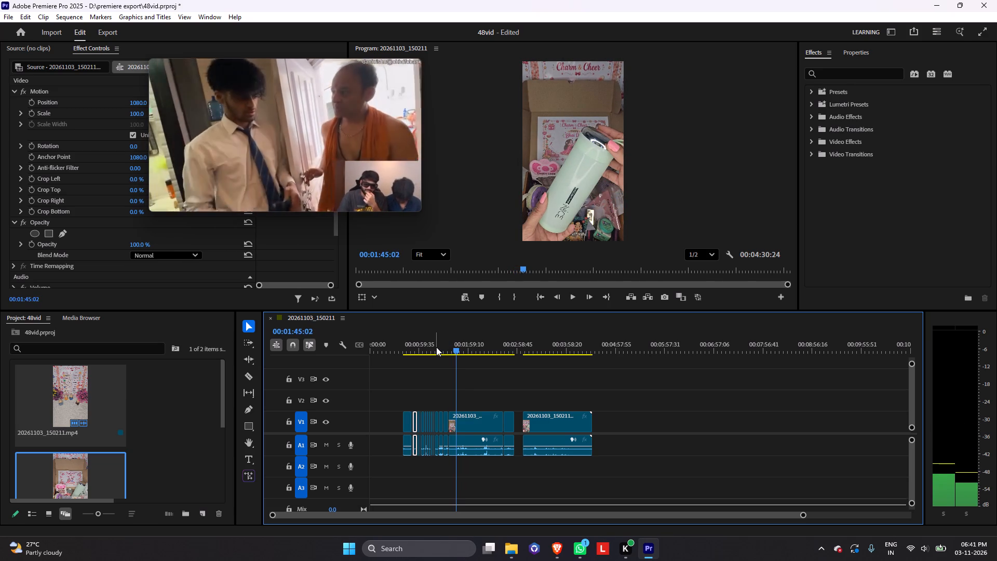
key("Left")
key("Left")
type("q")
Split the long clip at about 00:01:47:54, after the light green tumbler is set in the box and the hands leave.
key("space")
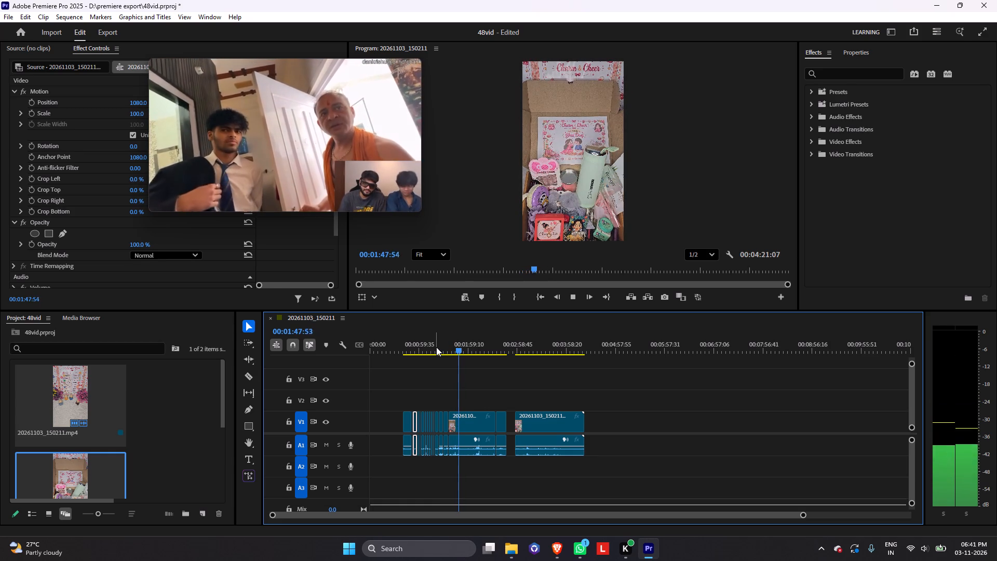
key("space")
key("ctrl+k")
Ripple-trim the footage after the tumbler cut to about 00:01:50:30, where the gold butterfly watch is brought in.
key("space")
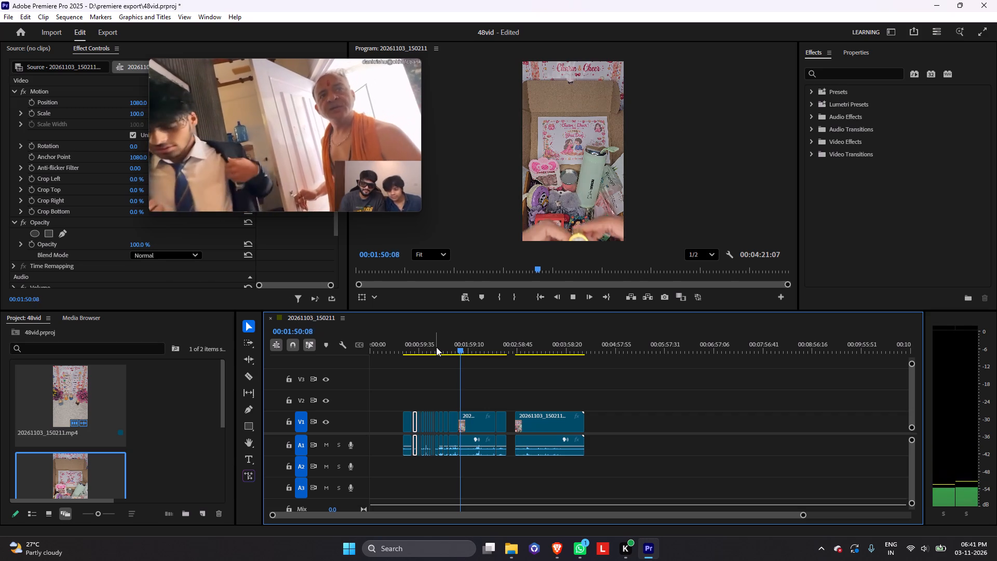
key("space")
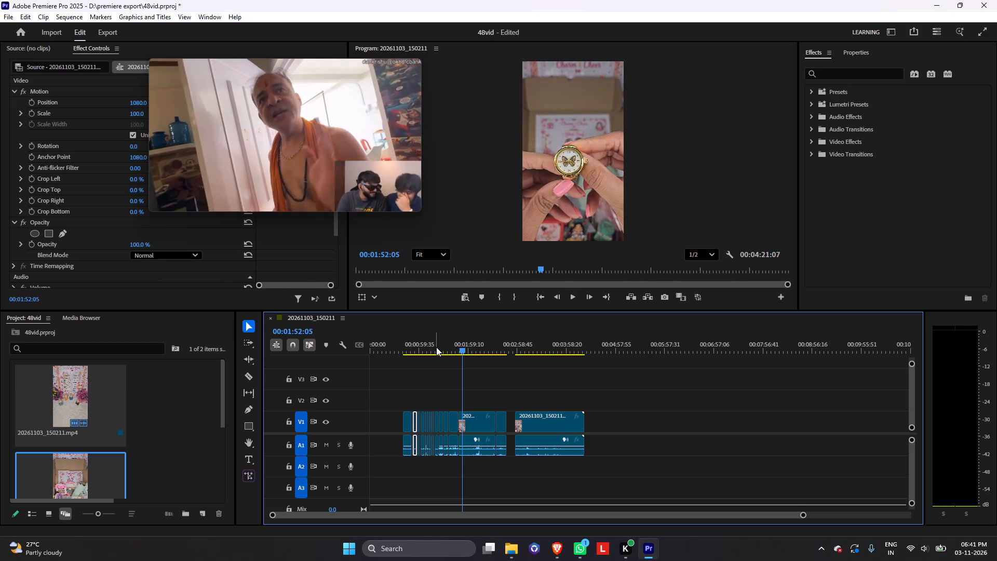
key("Left")
key("Left")
key("Left")
key("Left")
key("Left")
key("Left")
key("Left")
key("Left")
key("Left")
key("Left")
key("Left")
key("Left")
key("Left")
key("Left")
key("Left")
key("Left")
key("Left")
key("Left")
key("Left")
key("Left")
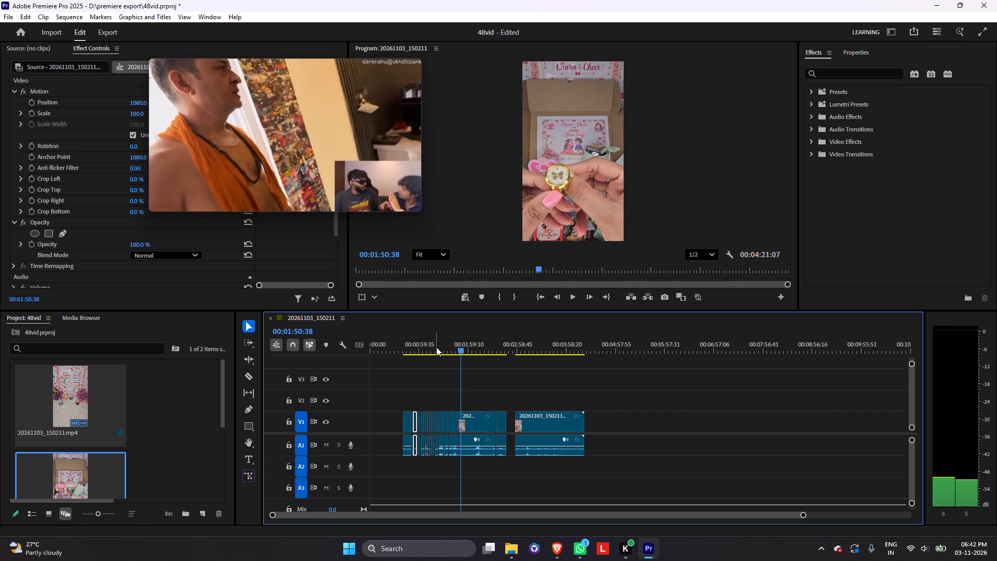
key("Left")
key("Left")
key("Left")
key("Left")
key("Left")
key("Left")
key("Left")
key("Left")
key("Left")
key("Left")
key("Left")
key("Left")
key("Left")
key("Left")
key("Left")
key("Left")
key("Left")
key("Left")
key("Left")
key("Left")
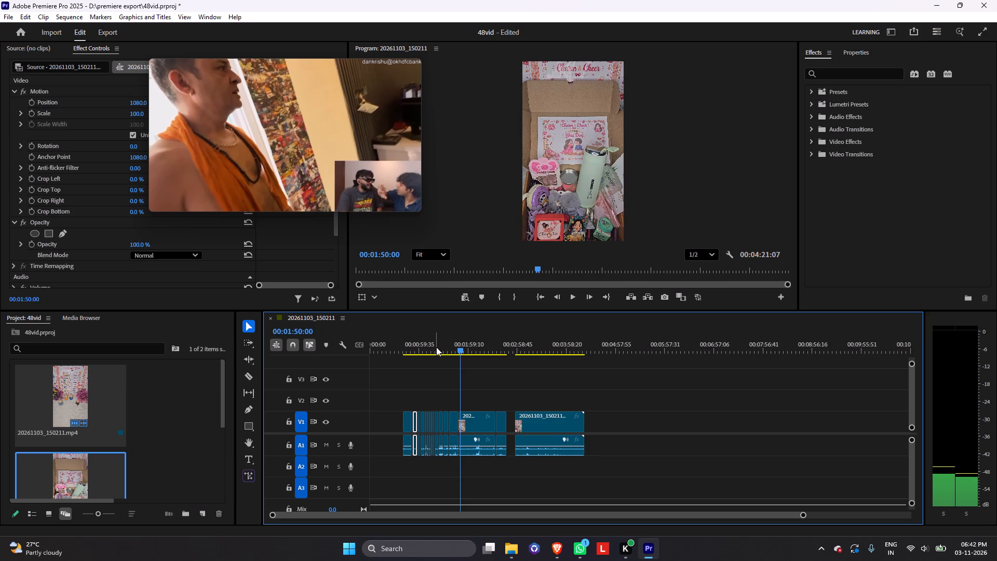
key("Right")
key("Right")
key("Right")
key("Right")
key("Right")
key("Right")
key("Right")
key("Right")
key("Right")
key("Right")
key("Right")
key("Right")
key("Right")
key("Right")
key("Right")
key("Right")
key("Right")
key("Right")
key("Right")
key("Right")
key("Right")
key("Right")
key("Right")
key("Right")
key("Right")
key("Right")
key("Right")
key("Right")
key("Right")
key("Right")
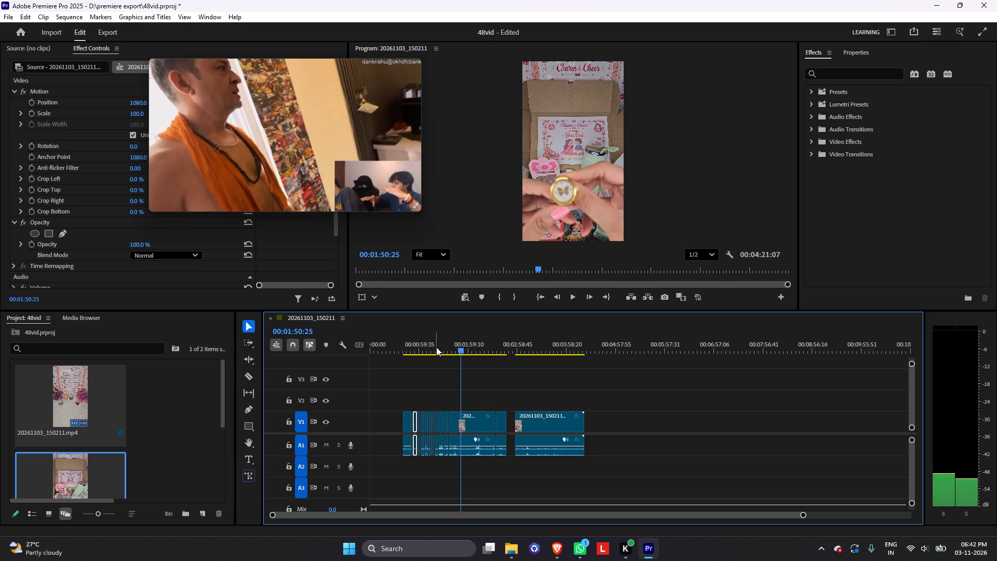
type("q")
Split the long clip at 00:01:52:04, while the gold watch is held up over the box.
key("space")
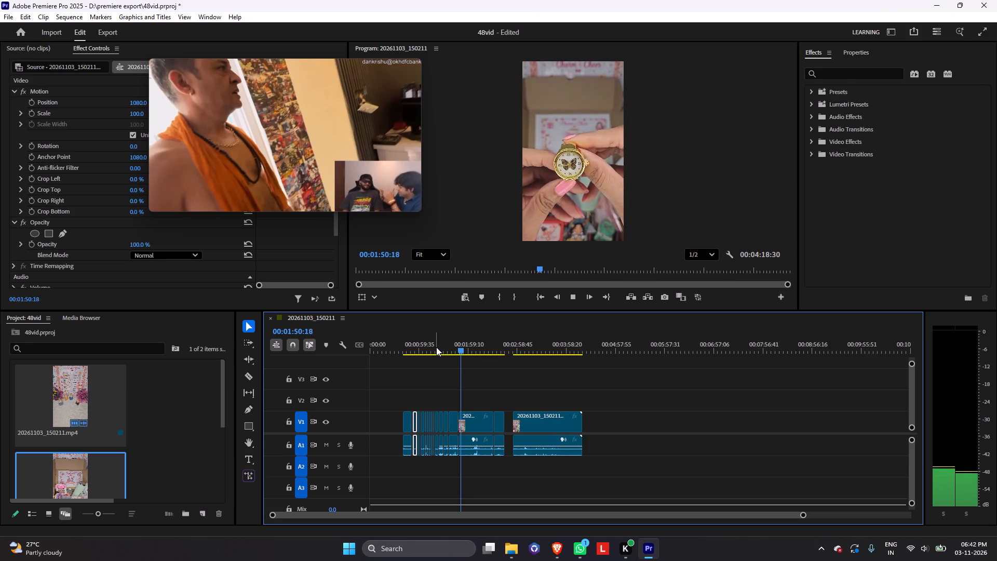
key("space")
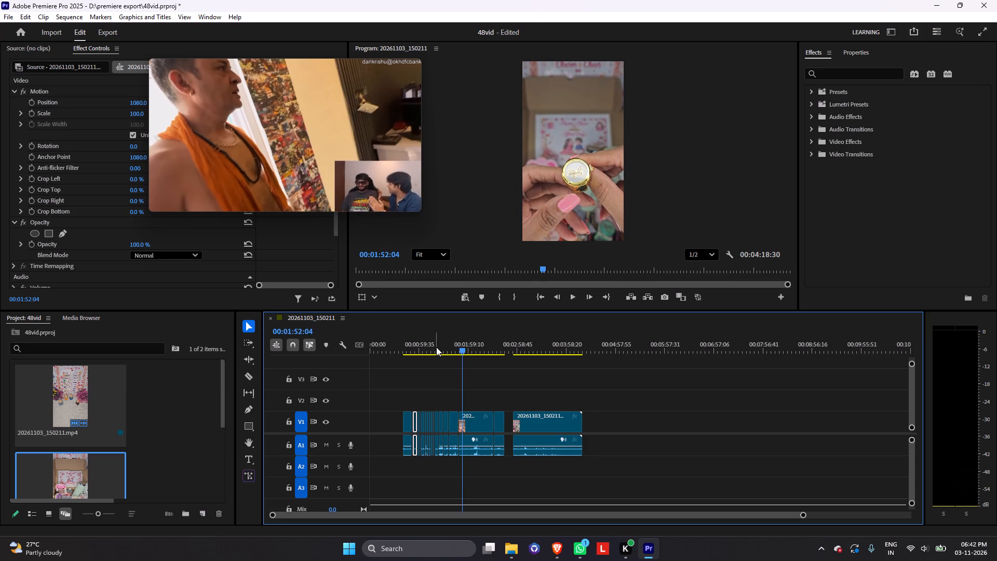
key("ctrl+k")
Ripple-trim the footage after the watch cut to about 00:02:05:30, where the small clear packet with the gold item is brought in.
key("space")
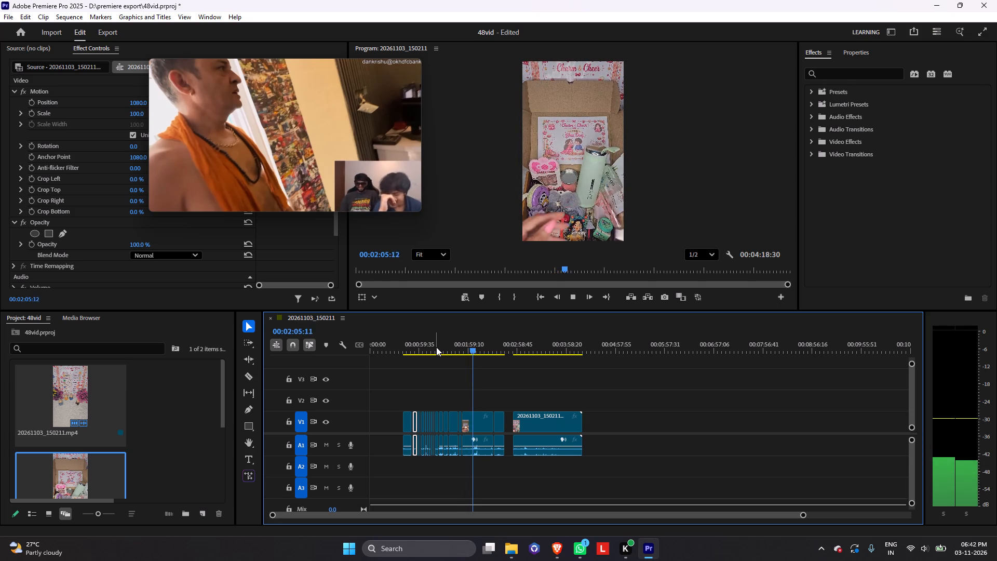
key("space")
key("Left")
key("Left")
key("Left")
key("Left")
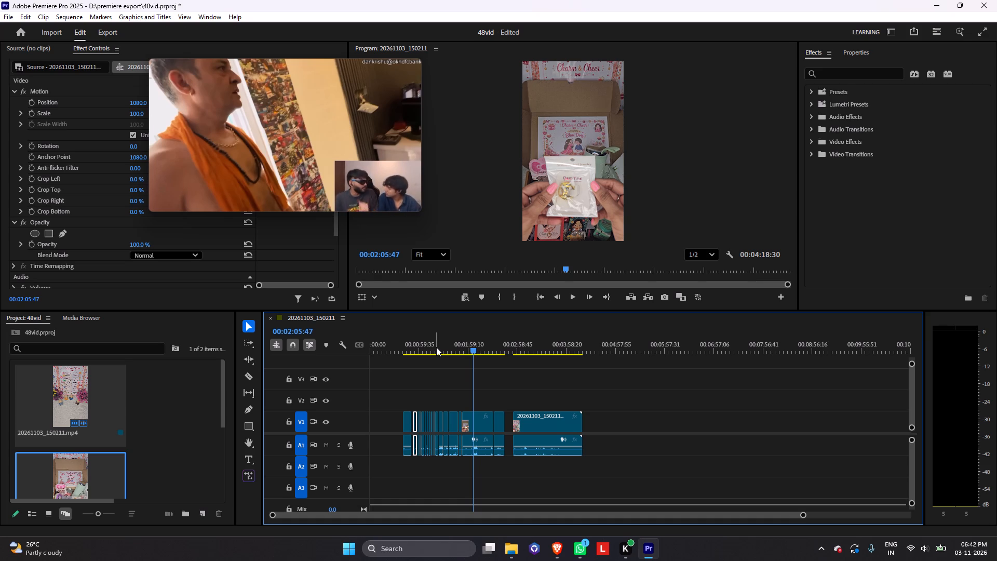
key("Left")
key("Left")
key("Left")
key("Left")
key("Left")
key("Left")
key("Left")
key("Left")
key("Left")
key("Left")
key("Left")
key("Left")
key("Left")
key("Left")
key("Left")
key("Left")
key("Left")
key("Left")
key("Left")
key("Left")
key("Left")
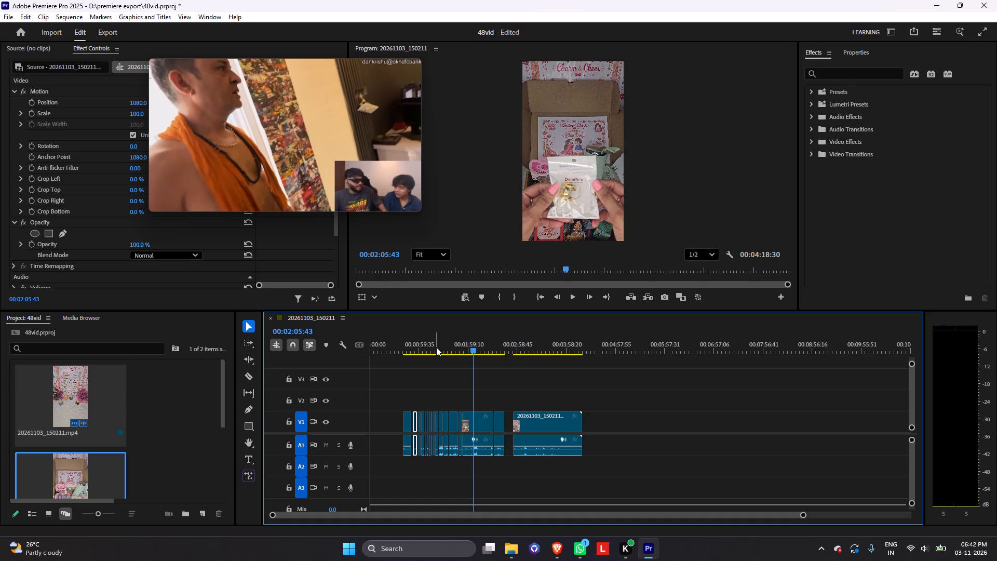
key("Right")
key("Right")
key("Right")
key("Right")
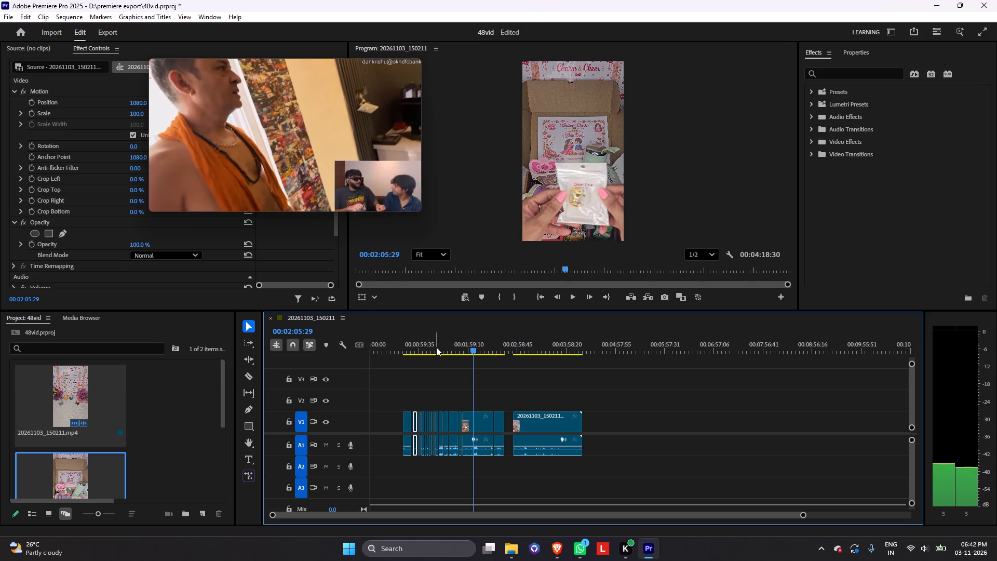
key("Right")
type("q")
Split the long clip at 00:01:54:27, while the hands set the small clear packet with the gold item in the box.
key("space")
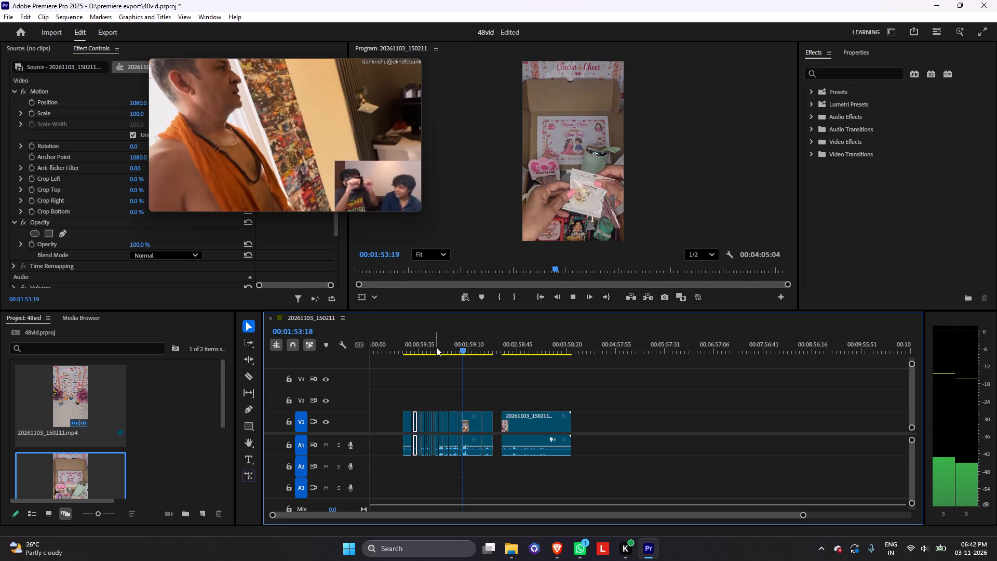
key("space")
key("space")
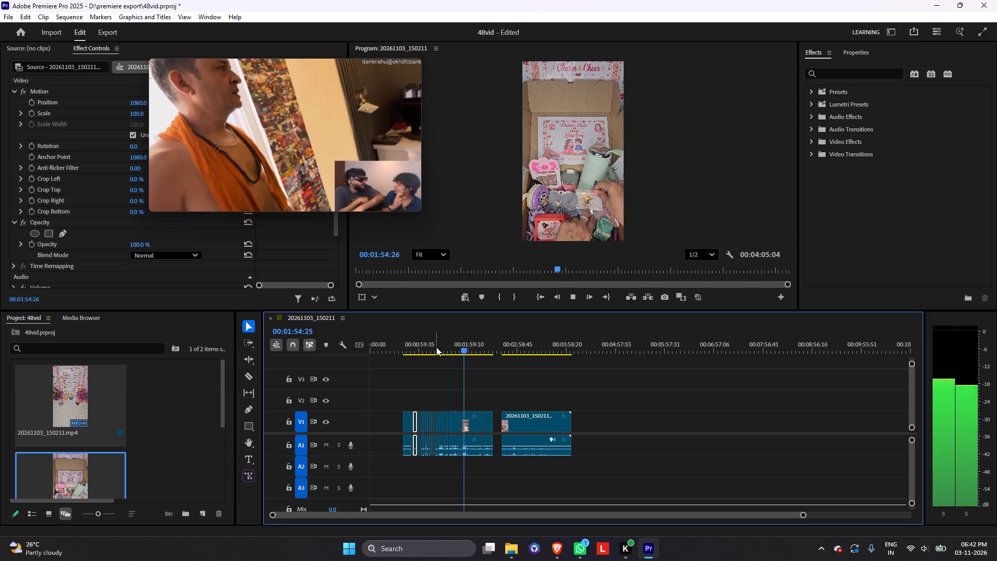
key("space")
key("Left")
key("Left")
key("Left")
key("Left")
key("Left")
key("Left")
key("Left")
key("Left")
key("Left")
key("Left")
key("Left")
key("Left")
key("Left")
key("Left")
key("Left")
key("Left")
key("Left")
key("Left")
key("Left")
key("Left")
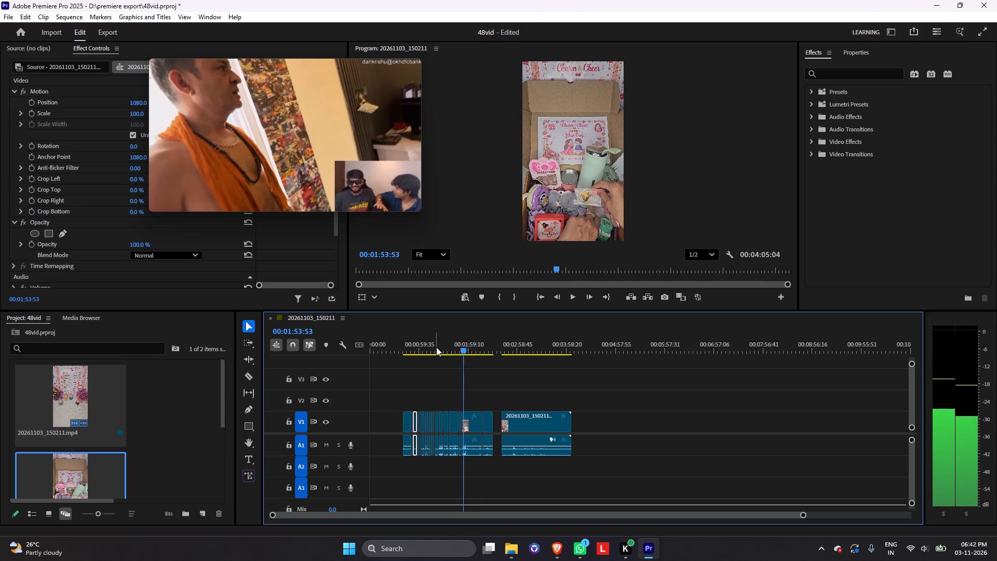
key("Right")
key("Right")
key("Right")
key("Right")
key("Right")
key("Right")
key("Right")
key("Right")
key("Right")
key("Right")
key("Right")
key("Right")
key("Right")
key("Right")
key("Right")
key("Right")
key("Right")
key("Right")
key("Right")
key("Right")
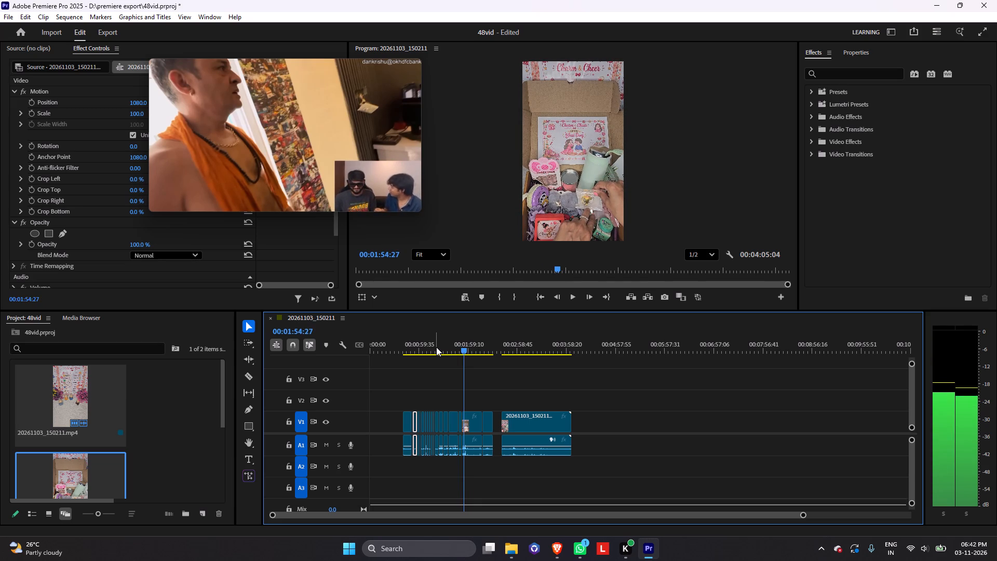
key("ctrl+k")
Move the separate last clip about 00:02:11 later in the timeline, well clear of the unboxing clips.
key("space")
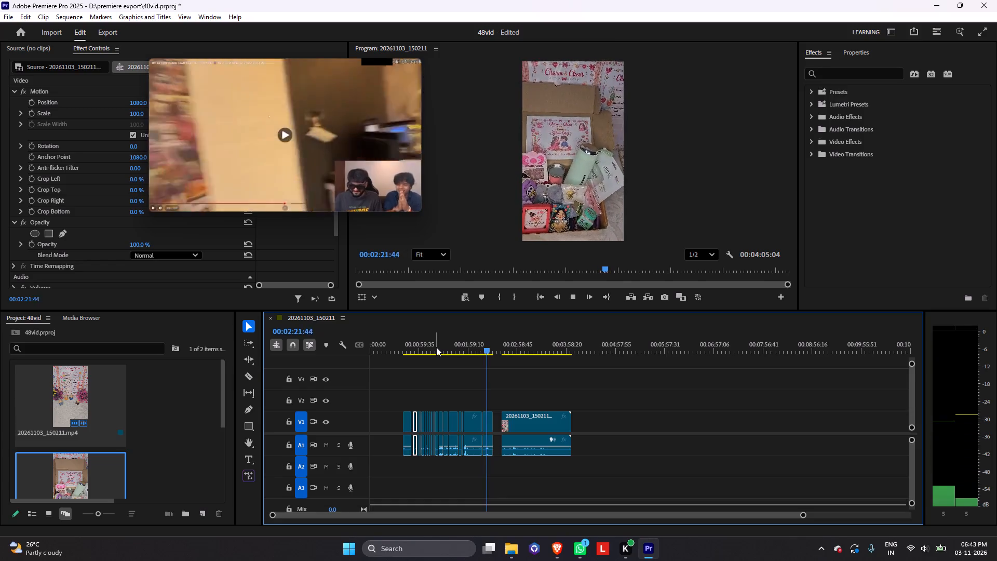
left_click_drag(488, 353, 490, 353)
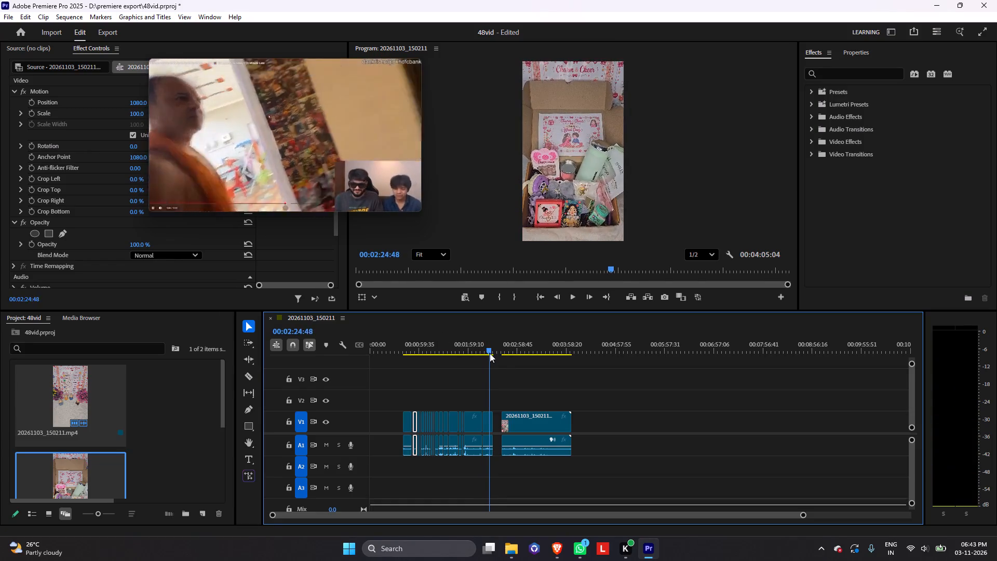
left_click_drag(490, 353, 509, 359)
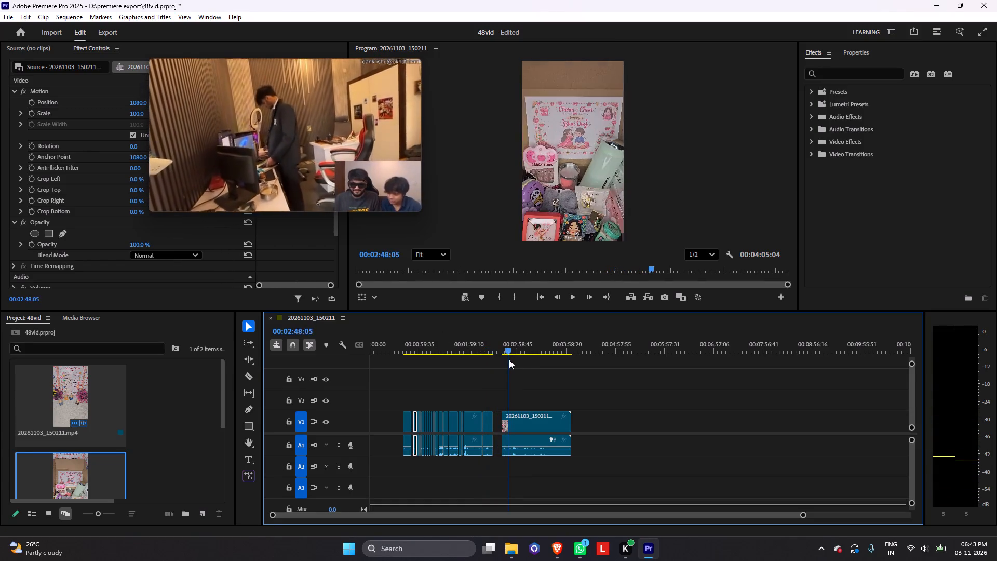
left_click_drag(509, 359, 549, 376)
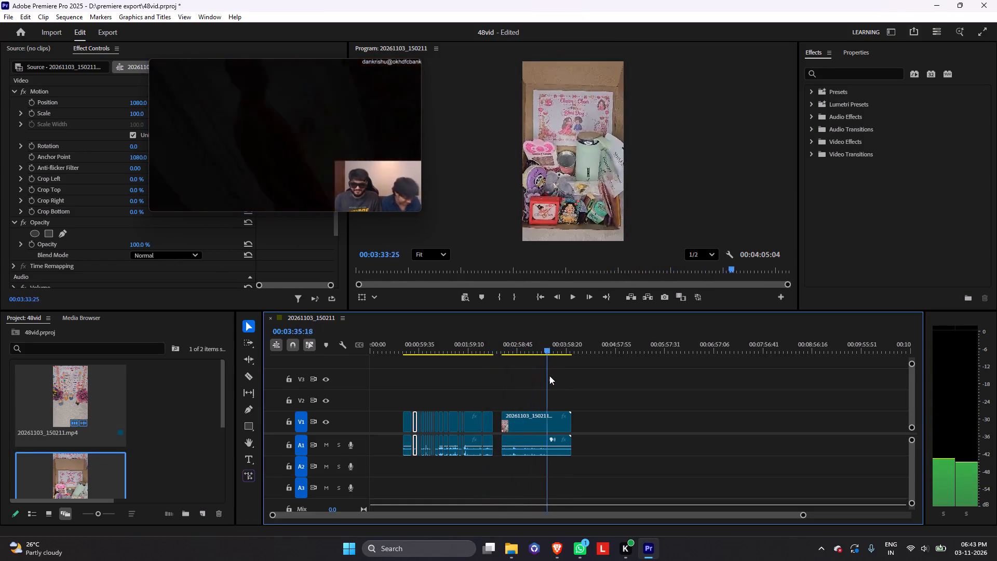
left_click_drag(549, 376, 564, 382)
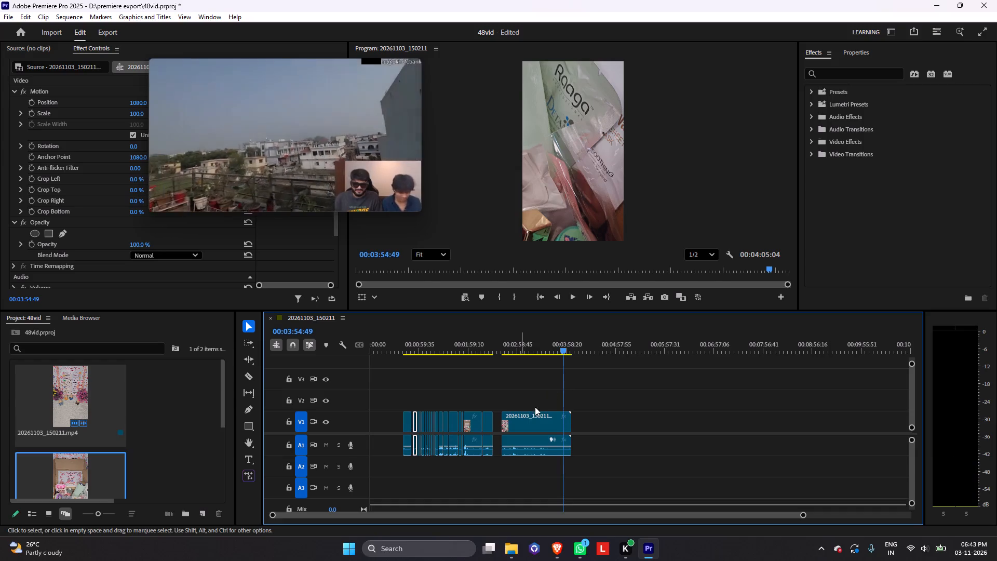
left_click_drag(542, 422, 650, 425)
left_click(628, 390)
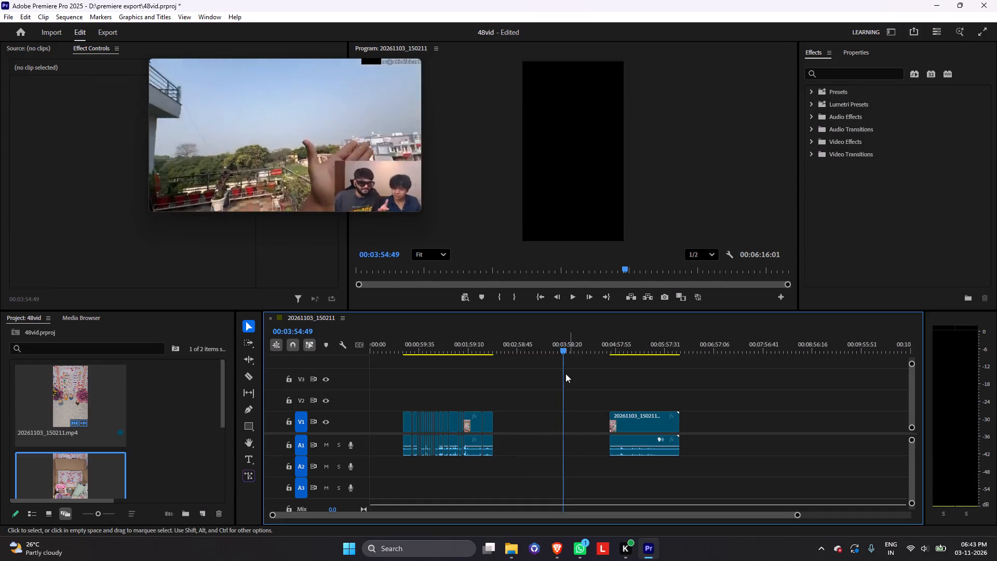
Delete the leftover footage after the 00:01:54:27 cut and ripple-delete the gap so the following clips close up.
left_click_drag(564, 348, 498, 374)
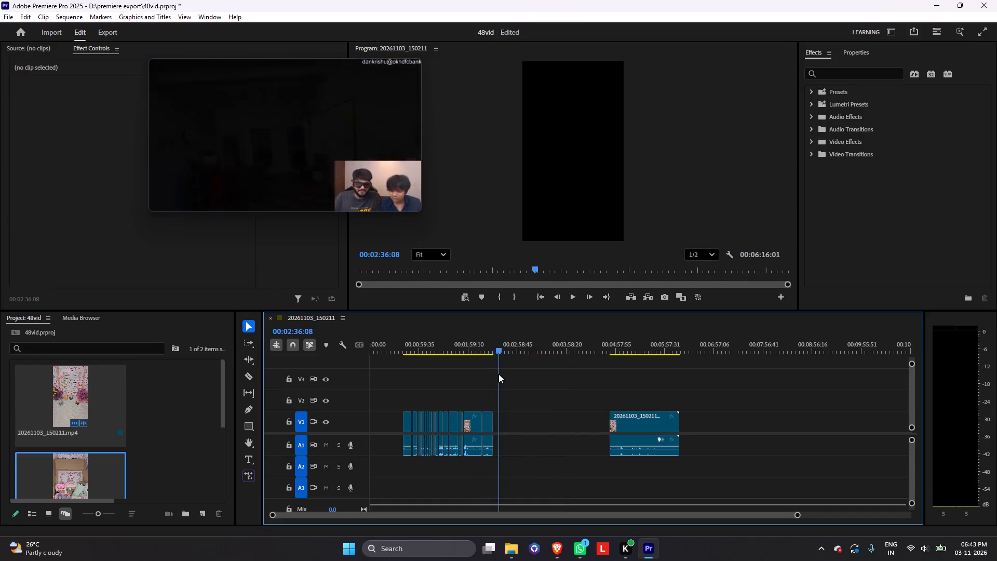
left_click_drag(498, 374, 474, 390)
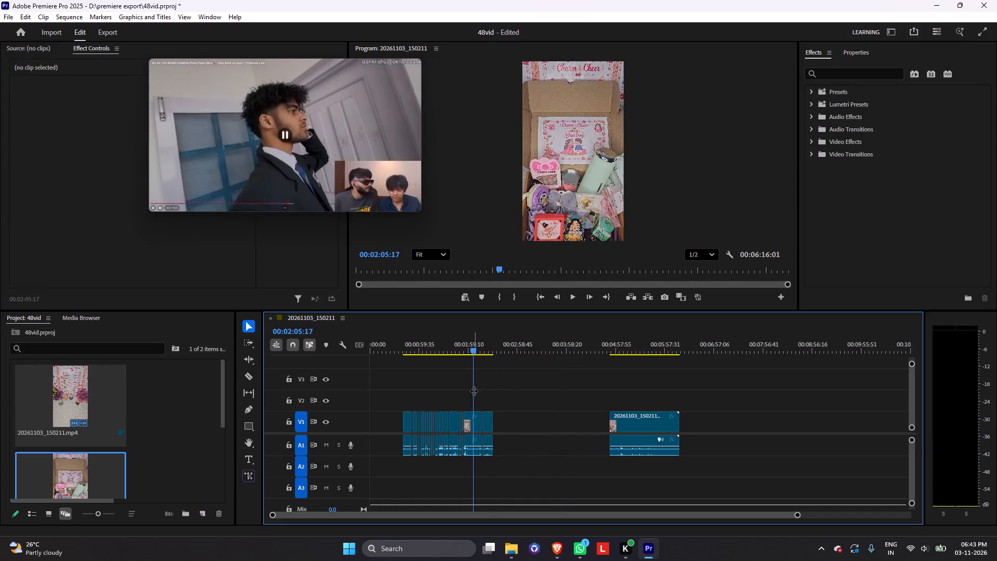
left_click(476, 422)
key("Delete")
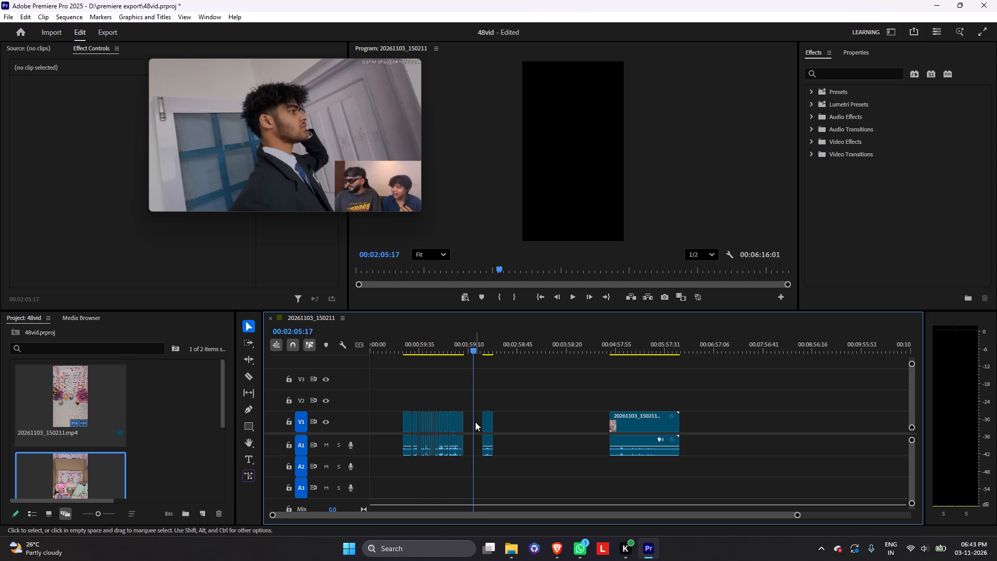
left_click(475, 422)
right_click_drag(470, 424, 465, 425)
left_click(478, 419)
right_click(478, 419)
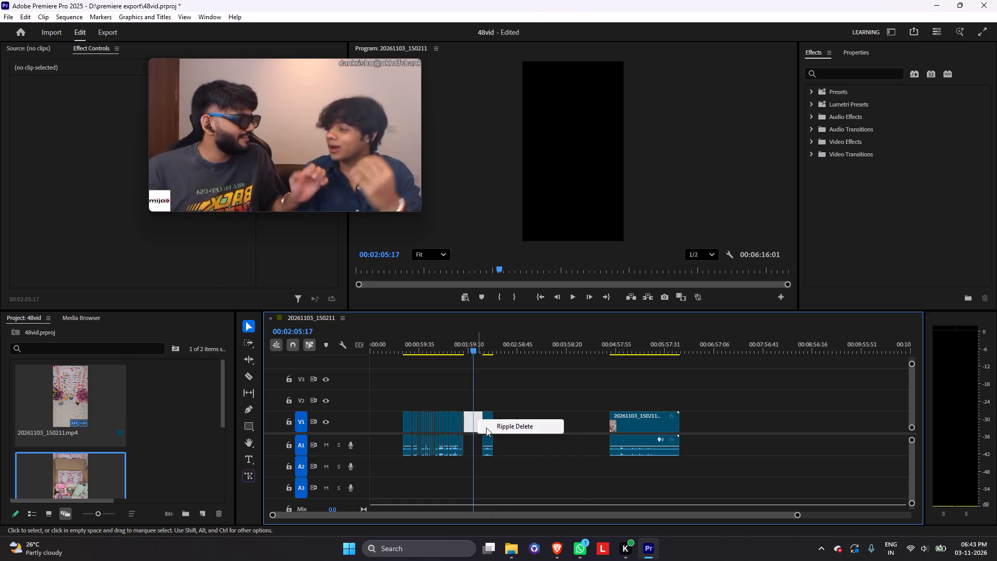
left_click(488, 429)
Play back the edited sequence from the first clip's start at 00:00:40:55 to review the cuts.
left_click_drag(463, 352, 399, 373)
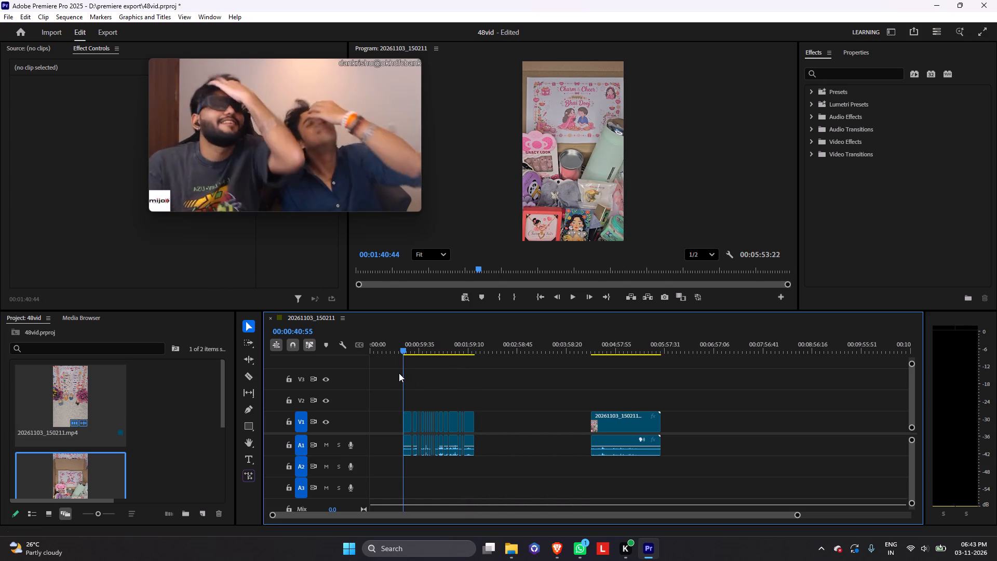
left_click_drag(399, 373, 398, 373)
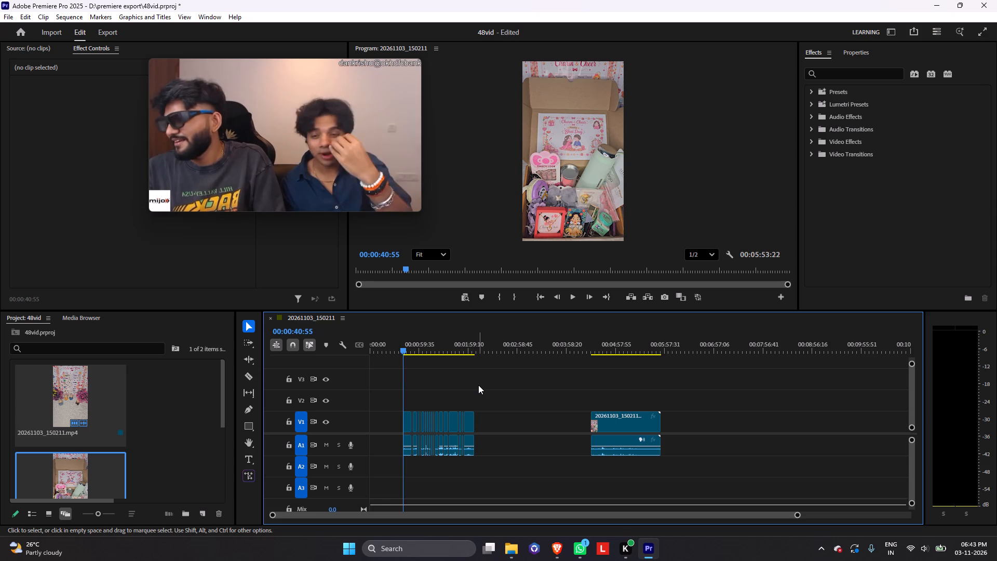
key("space")
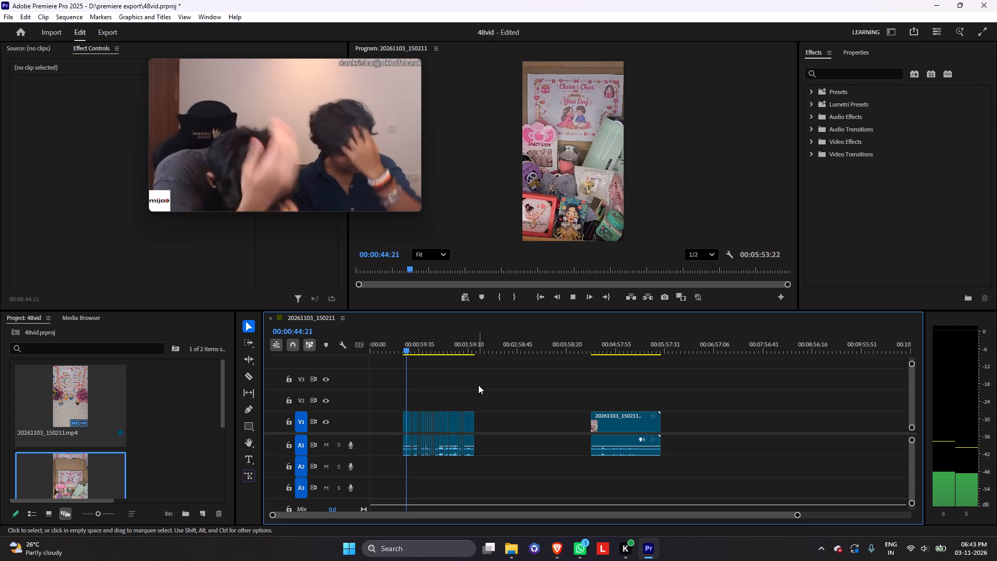
key("space")
key("space")
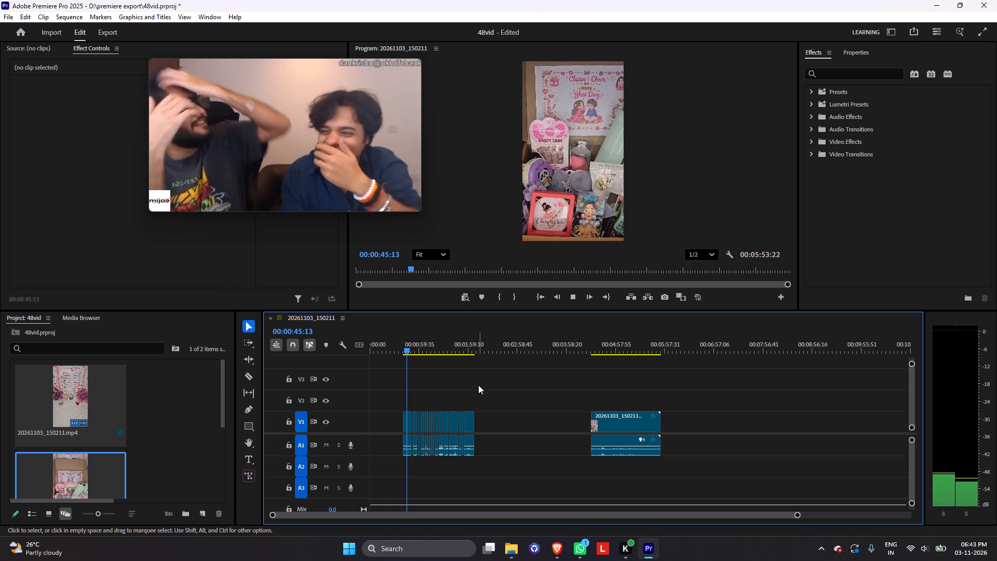
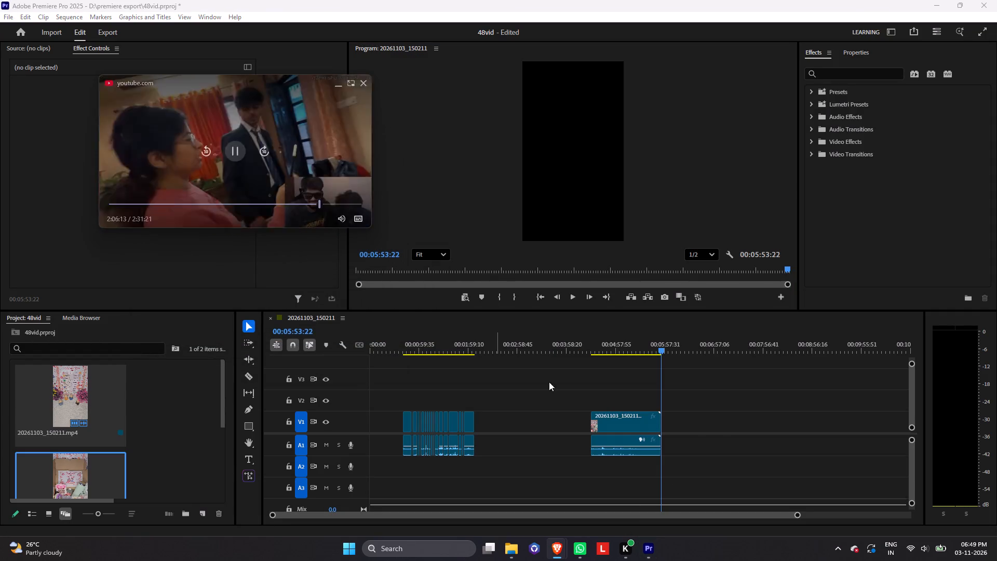
left_click(717, 436)
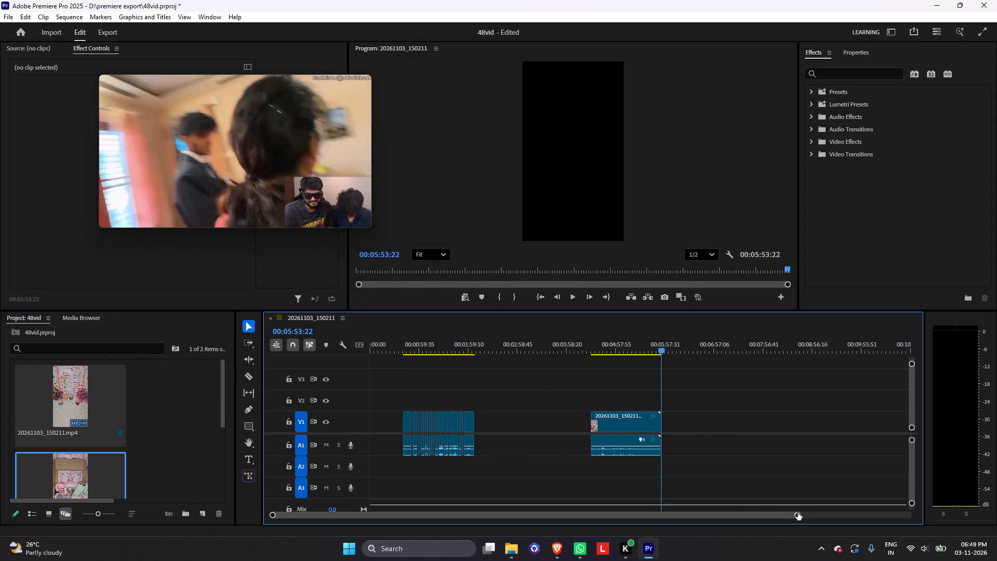
left_click_drag(798, 513, 676, 517)
left_click_drag(594, 516, 519, 512)
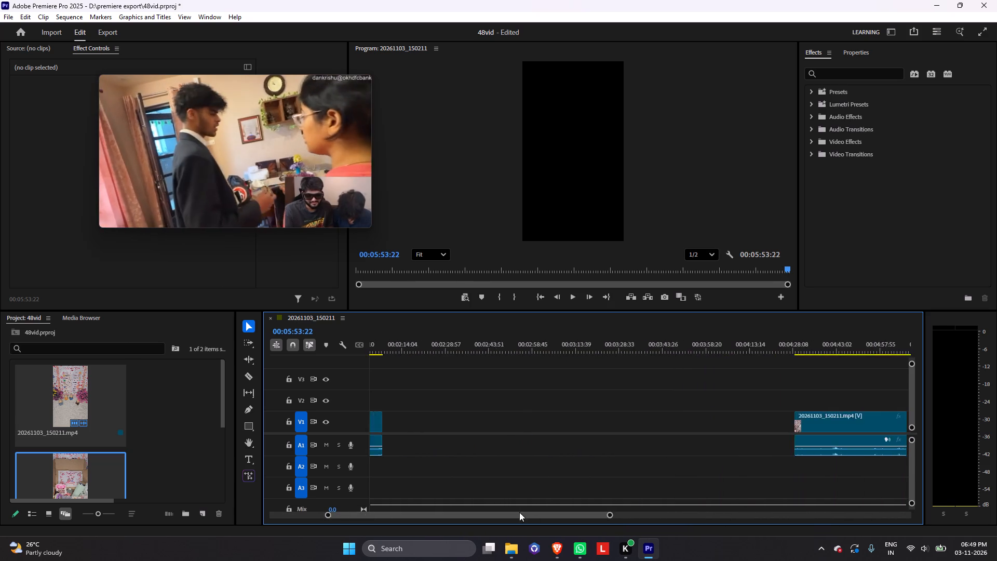
left_click_drag(519, 512, 461, 505)
left_click(497, 355)
left_click(491, 350)
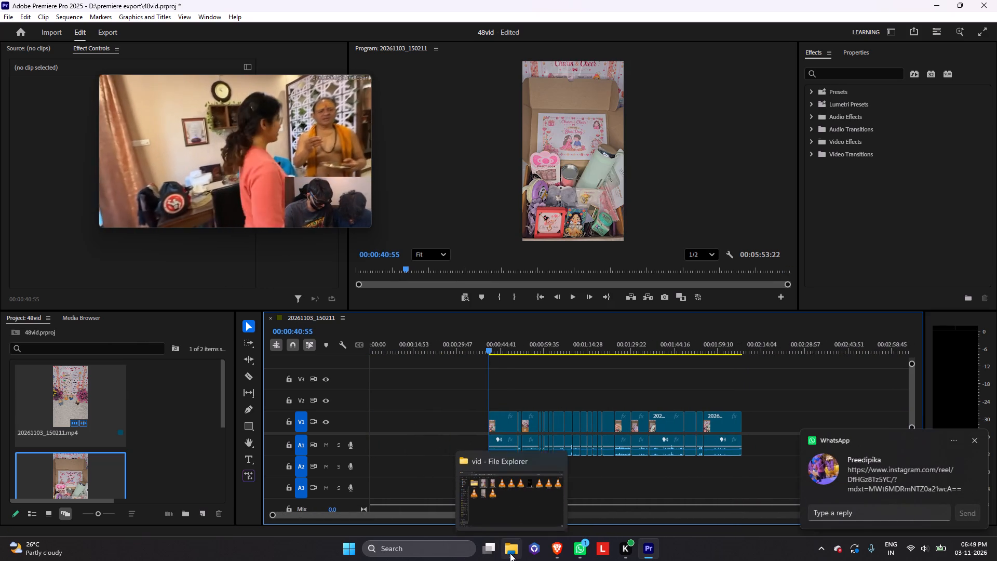
left_click(510, 553)
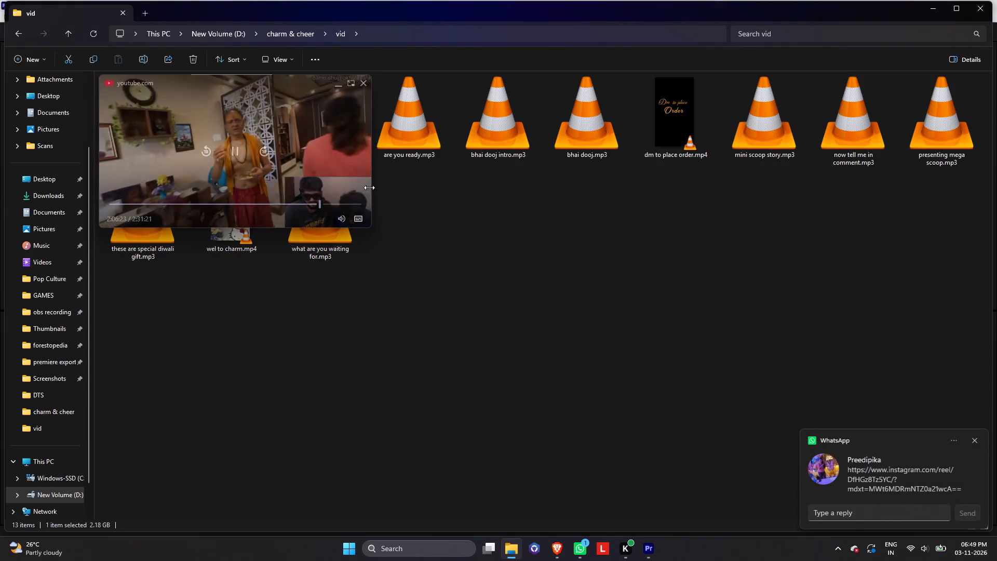
left_click_drag(486, 148, 652, 560)
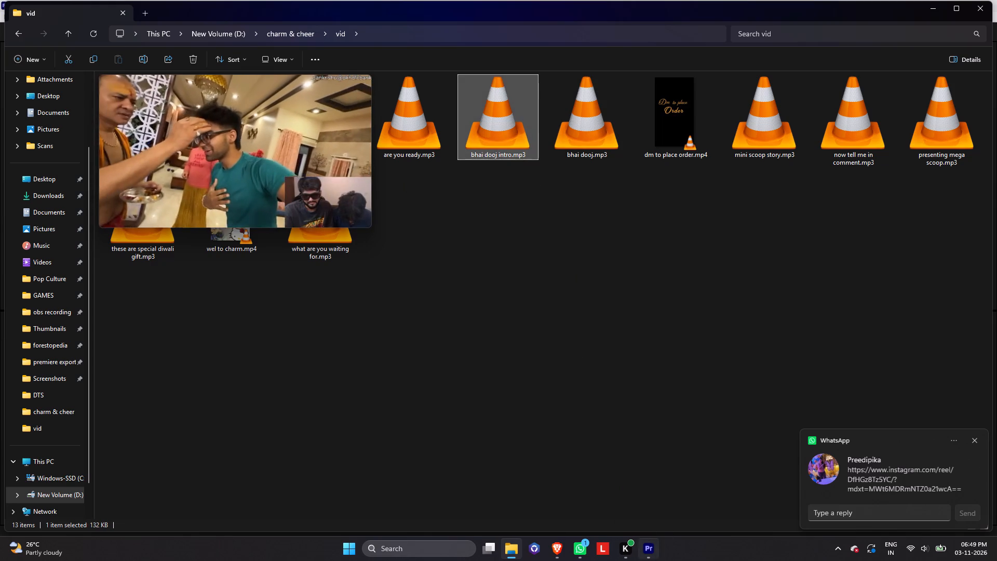
left_click_drag(652, 560, 492, 483)
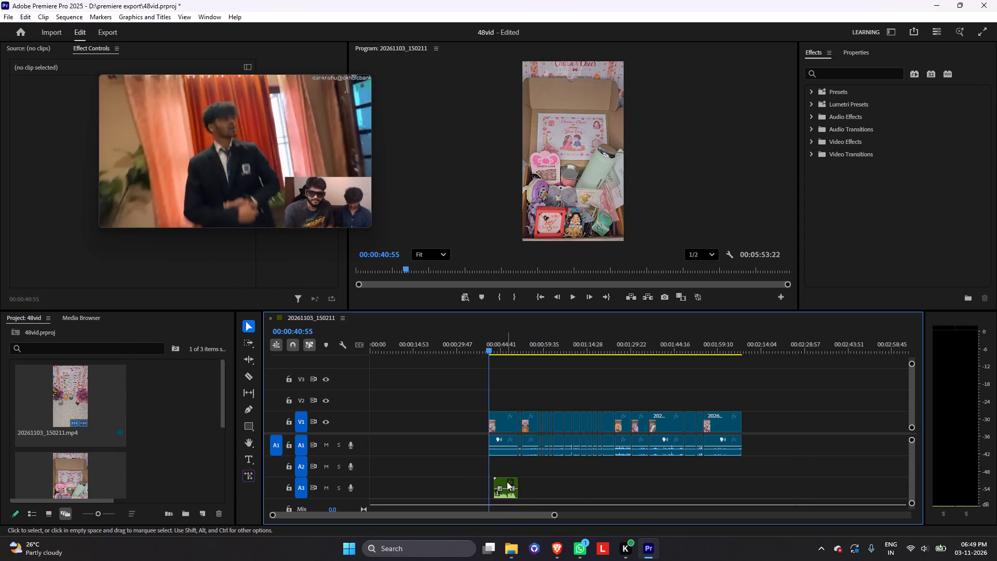
left_click_drag(503, 480, 502, 469)
Trim the start of the first V1 clip to line up with the start of the intro voiceover on A2.
left_click(489, 422)
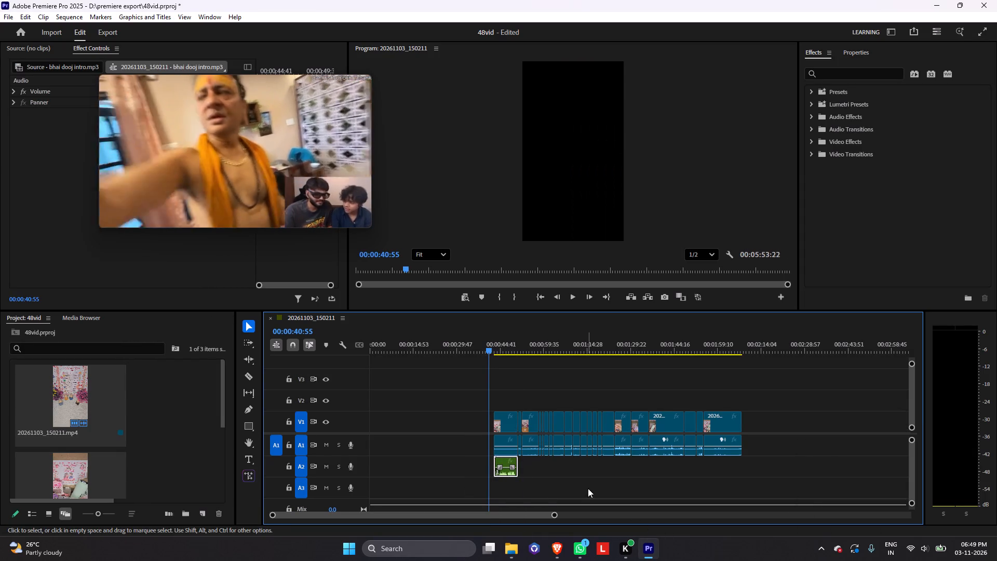
Play the opening shots with the intro voiceover, past its end into the box shot, to check how they fit together.
key("space")
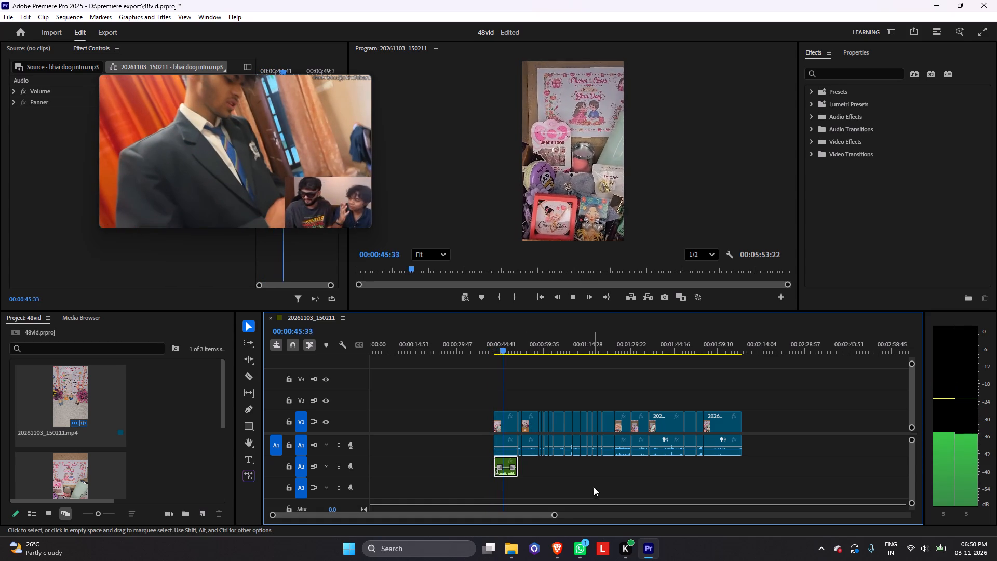
left_click_drag(554, 516, 522, 524)
left_click_drag(475, 517, 486, 517)
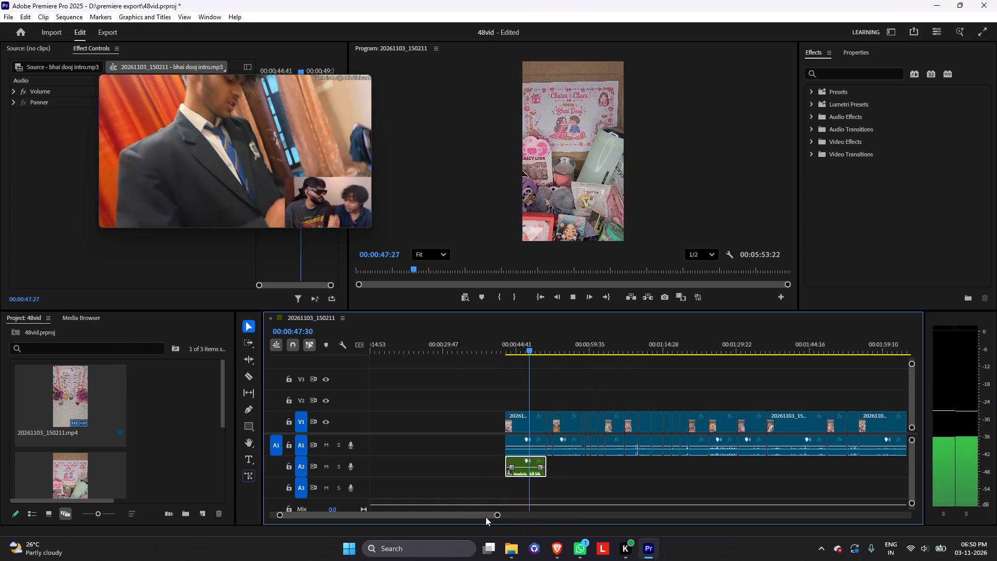
left_click_drag(486, 517, 496, 515)
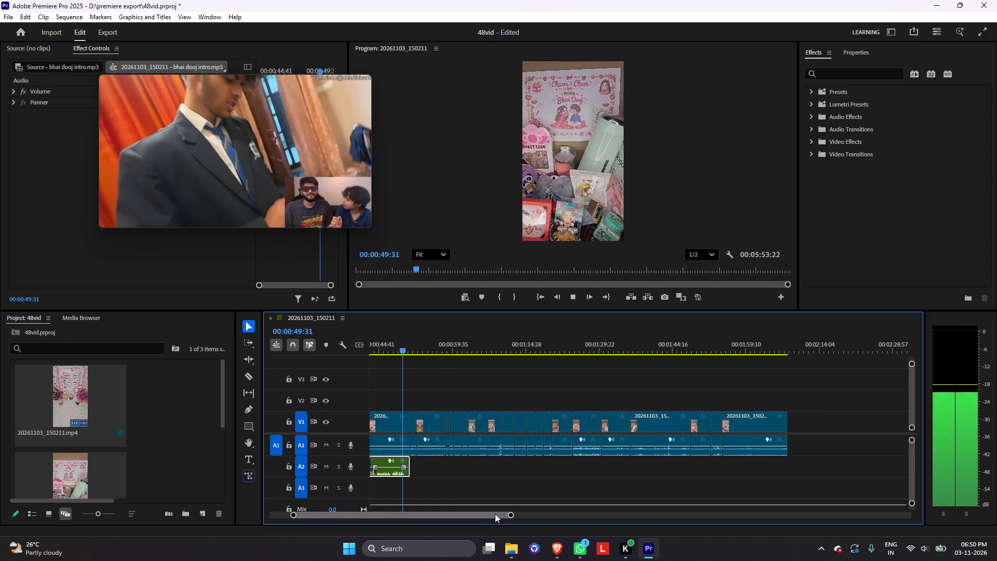
key("space")
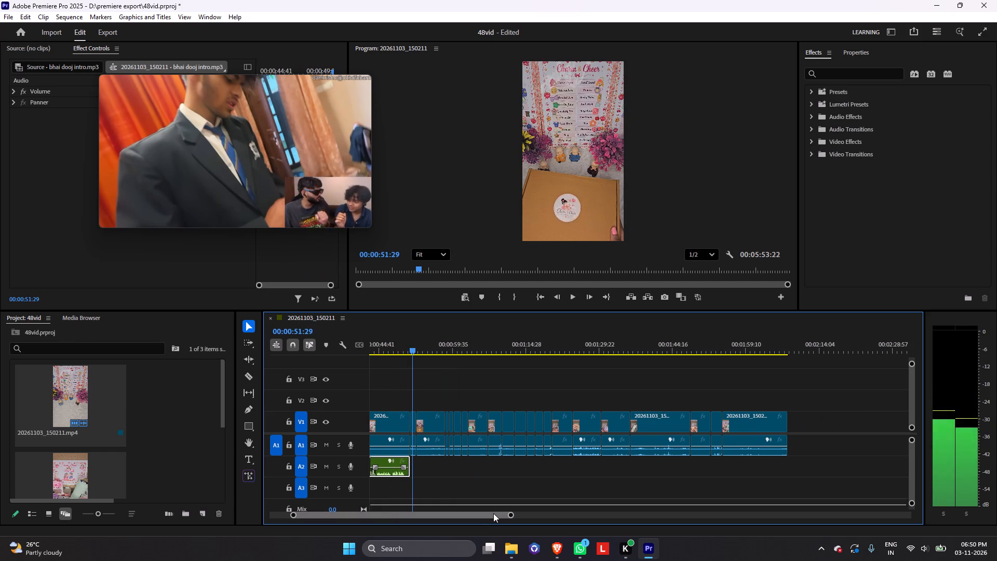
key("space")
key("space")
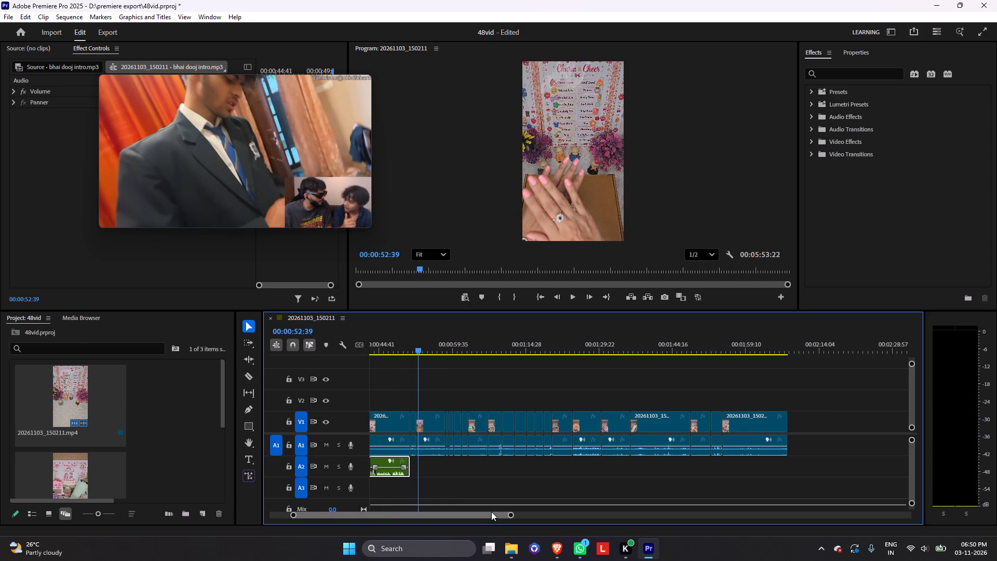
Bring bhai dooj.mp3 from the vid folder onto track A2 directly after the intro voiceover.
left_click(507, 543)
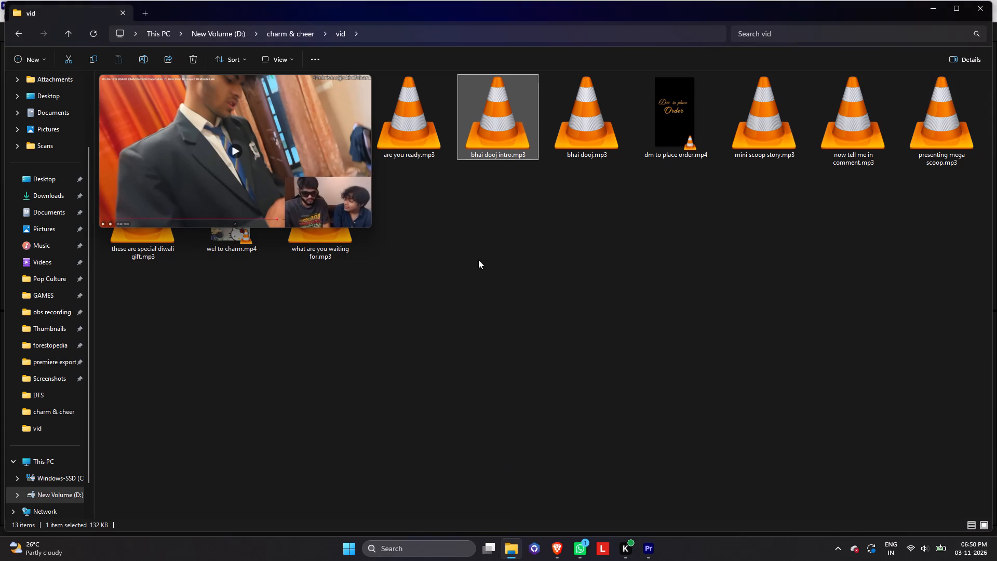
Place bhai dooj.mp3 from the vid folder on track A2 of the Premiere Pro sequence, directly against the end of the intro voiceover.
left_click_drag(575, 159, 672, 539)
left_click_drag(582, 133, 691, 551)
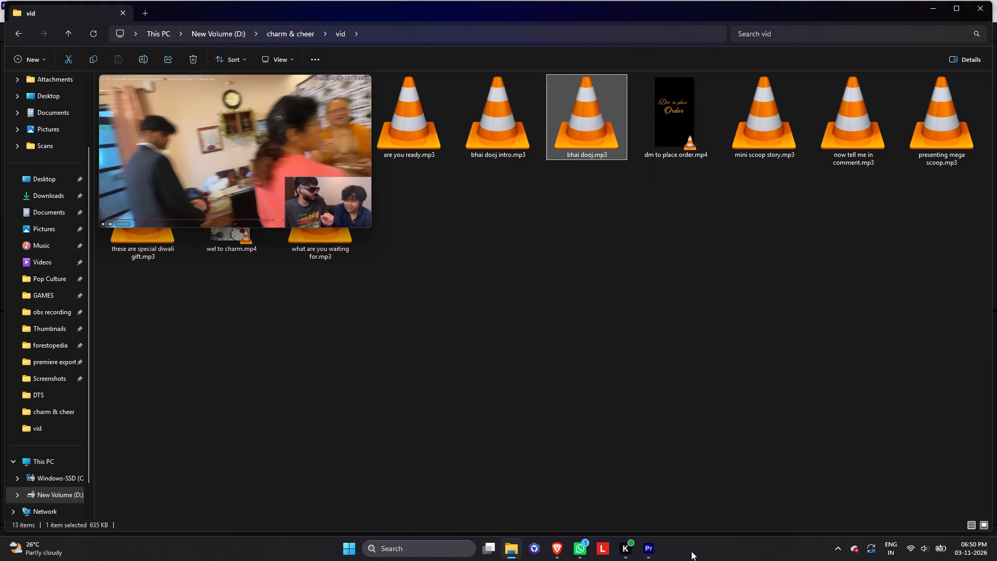
left_click_drag(691, 551, 457, 473)
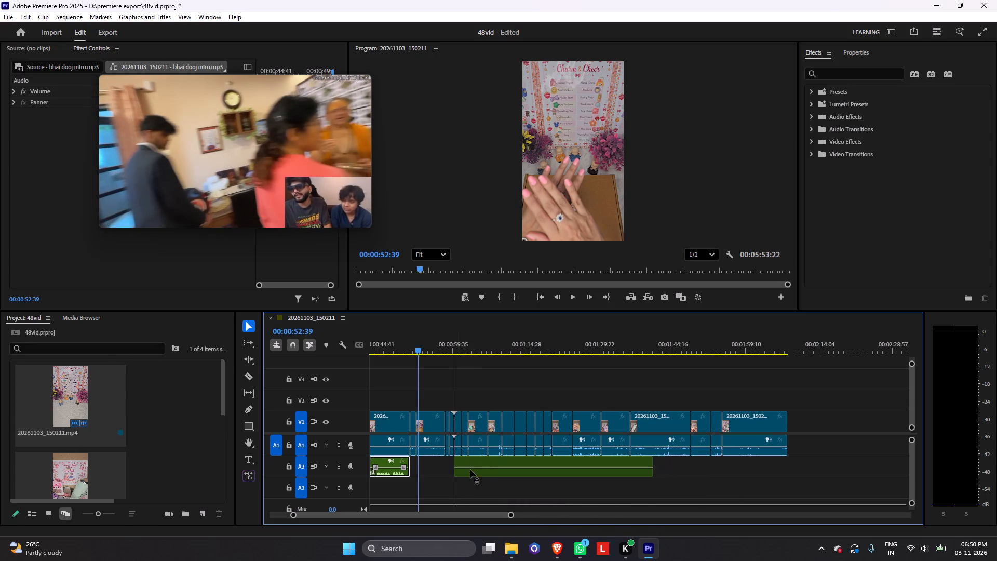
left_click_drag(491, 513, 470, 516)
left_click_drag(472, 515, 487, 516)
left_click_drag(502, 516, 454, 520)
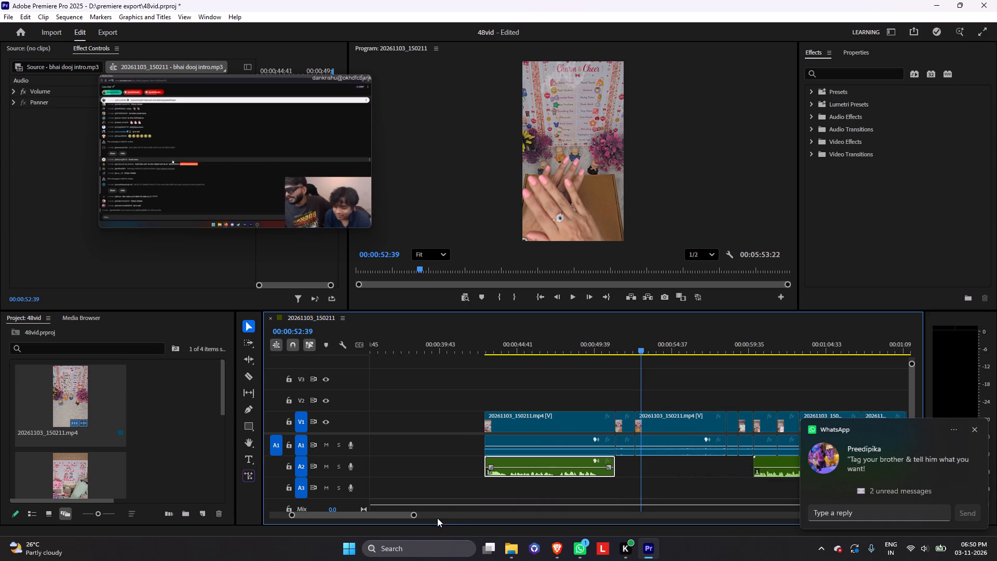
left_click_drag(392, 514, 398, 517)
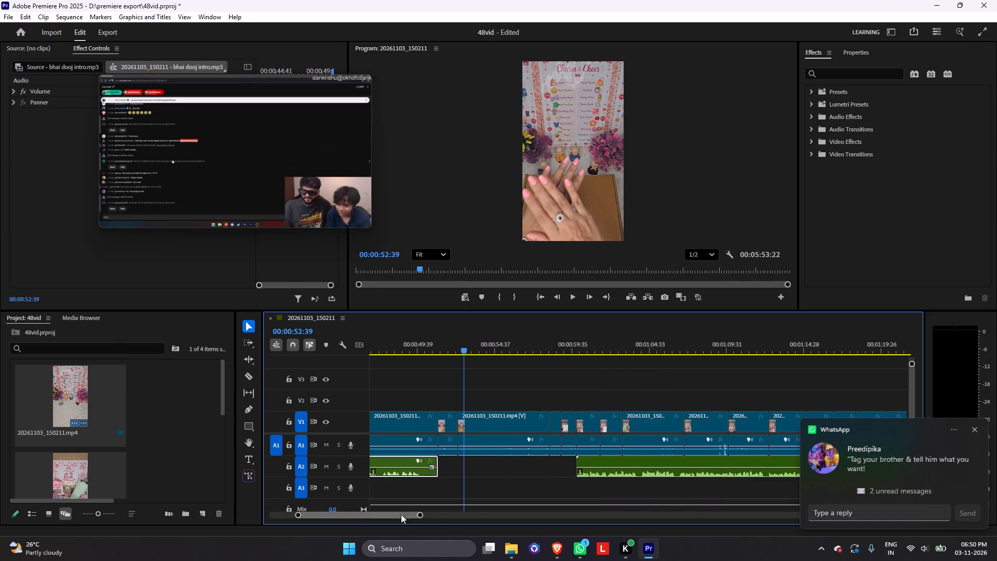
left_click_drag(623, 461, 491, 474)
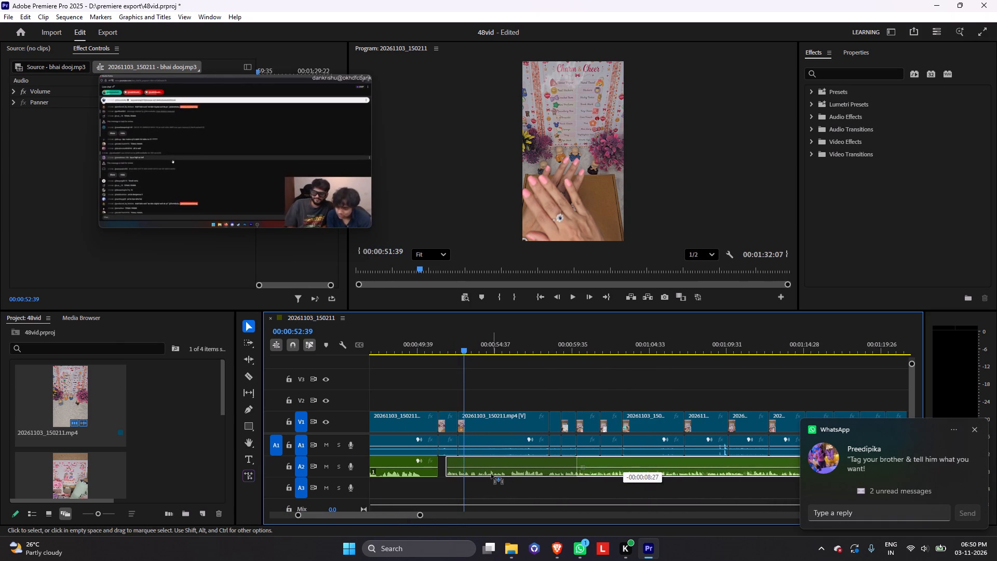
left_click_drag(491, 474, 489, 474)
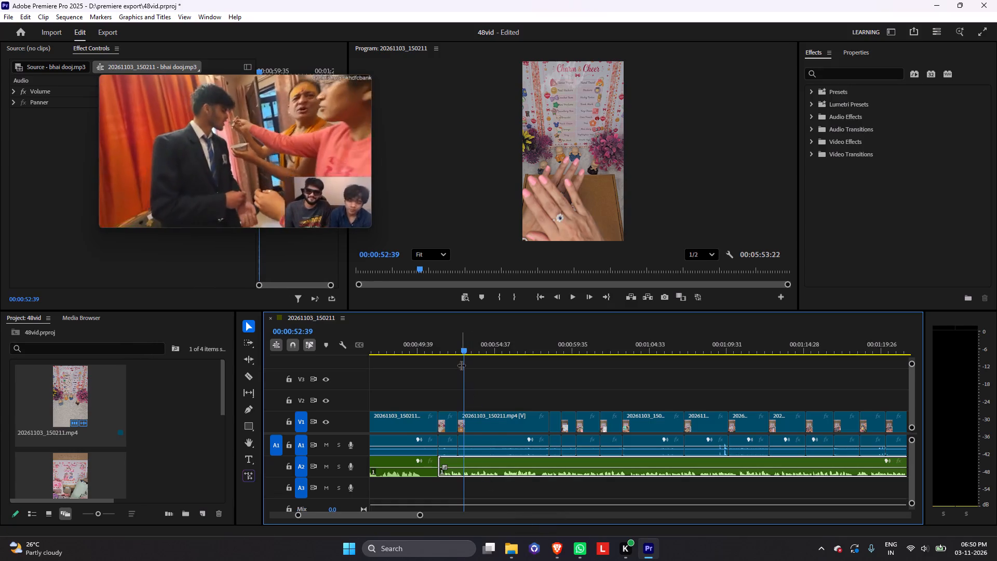
Play the sequence from the start of the bhai dooj voiceover to check how it fits the box shot.
left_click_drag(462, 353, 438, 365)
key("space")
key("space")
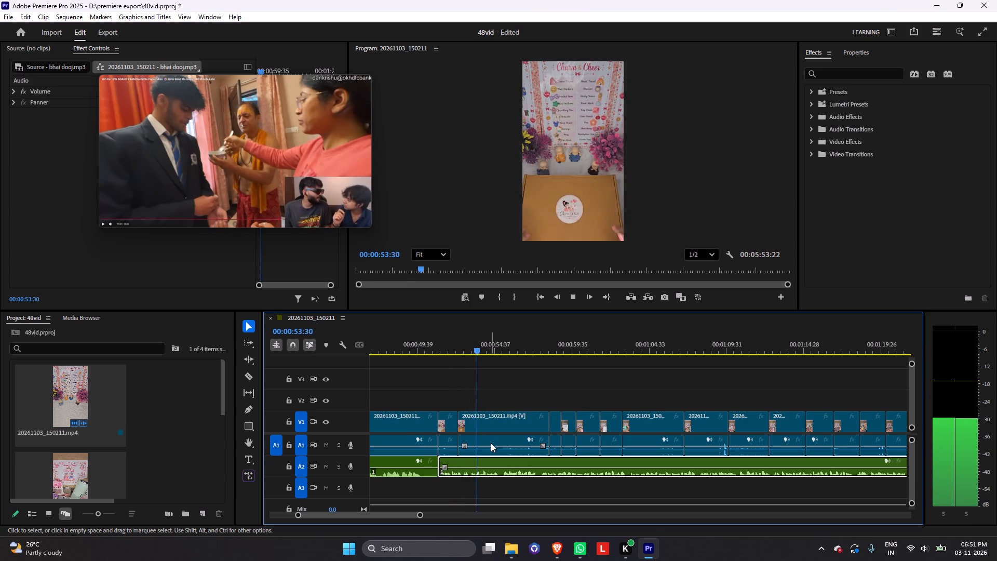
Split the closed-box clip on V1 and its linked audio at 00:00:53:42, just after the hands move away from the box.
key("space")
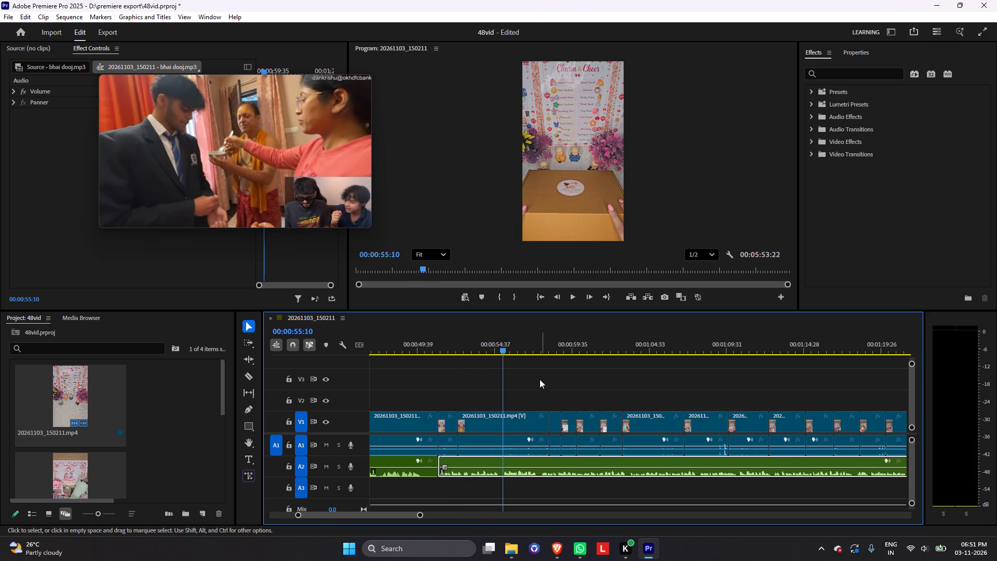
left_click_drag(503, 349, 492, 360)
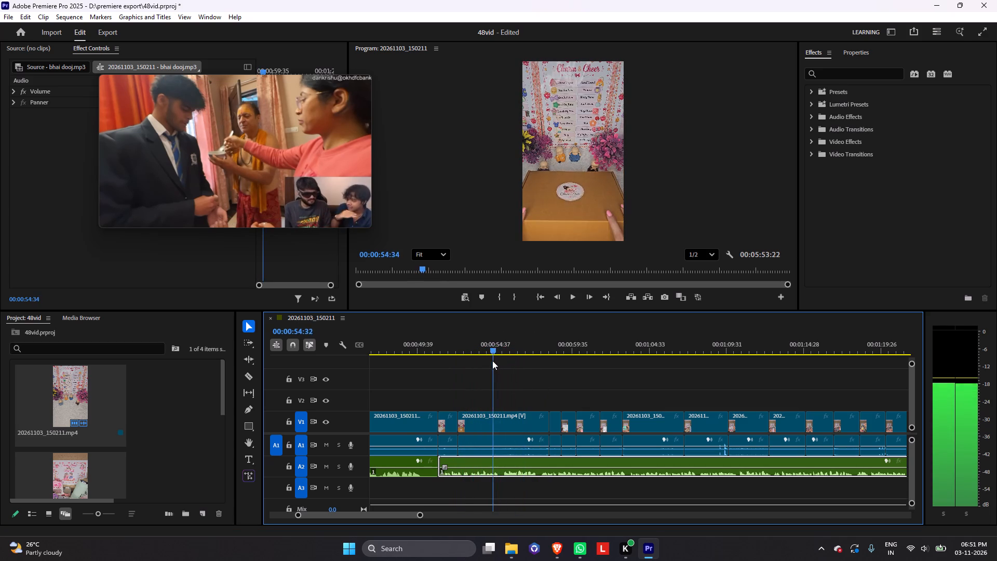
left_click_drag(492, 360, 487, 367)
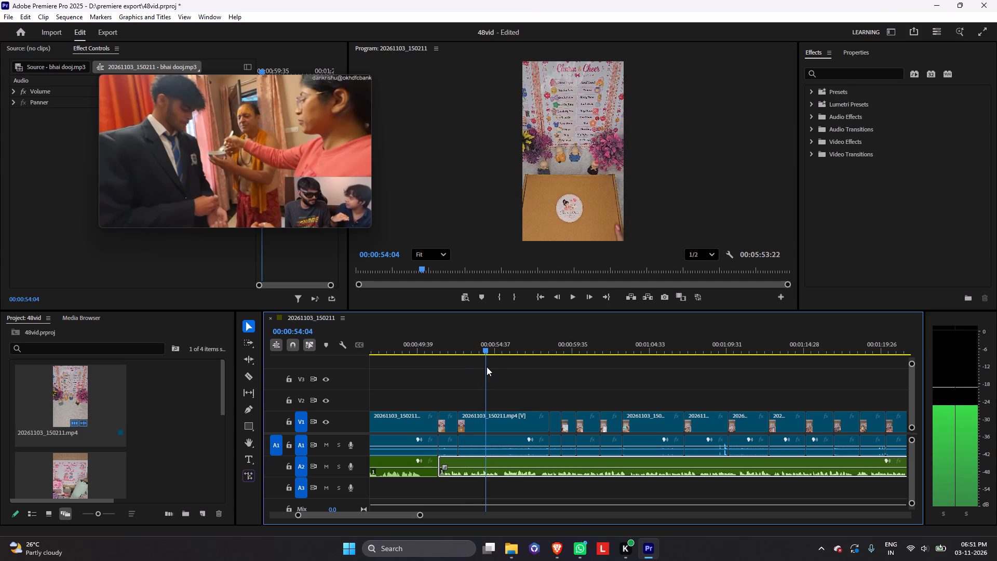
left_click_drag(487, 367, 470, 373)
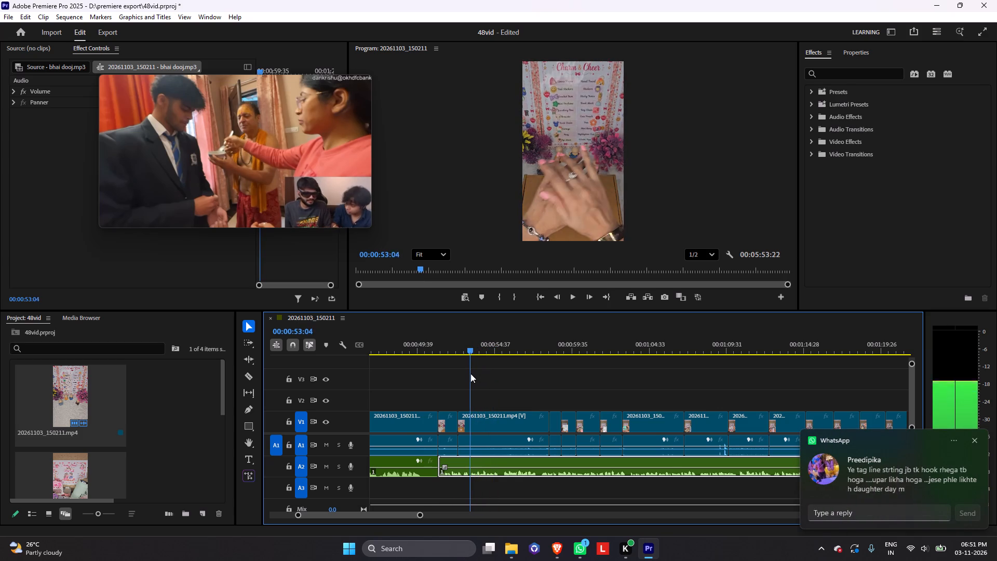
left_click_drag(470, 373, 470, 374)
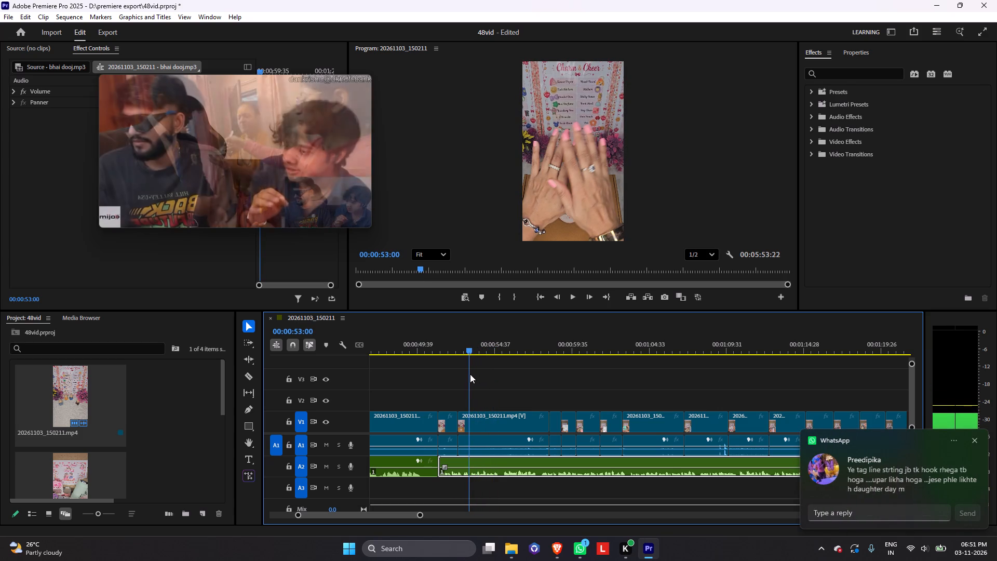
left_click_drag(470, 374, 470, 382)
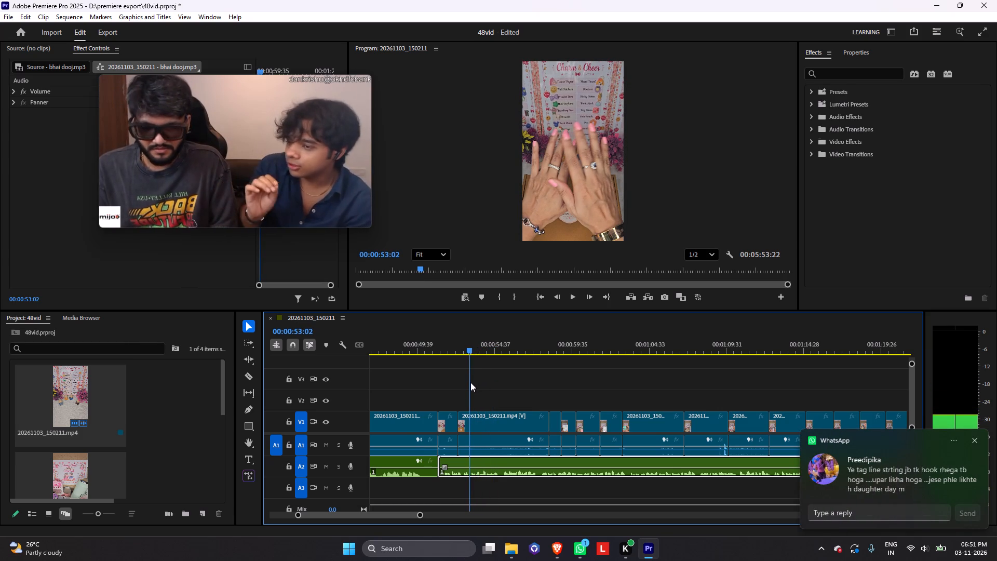
left_click_drag(470, 382, 468, 391)
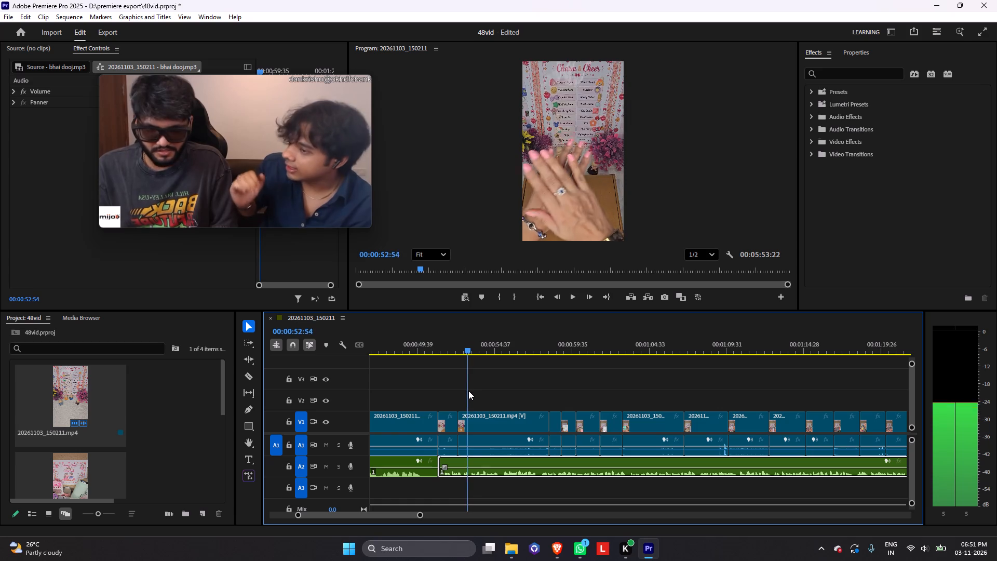
left_click_drag(468, 391, 471, 403)
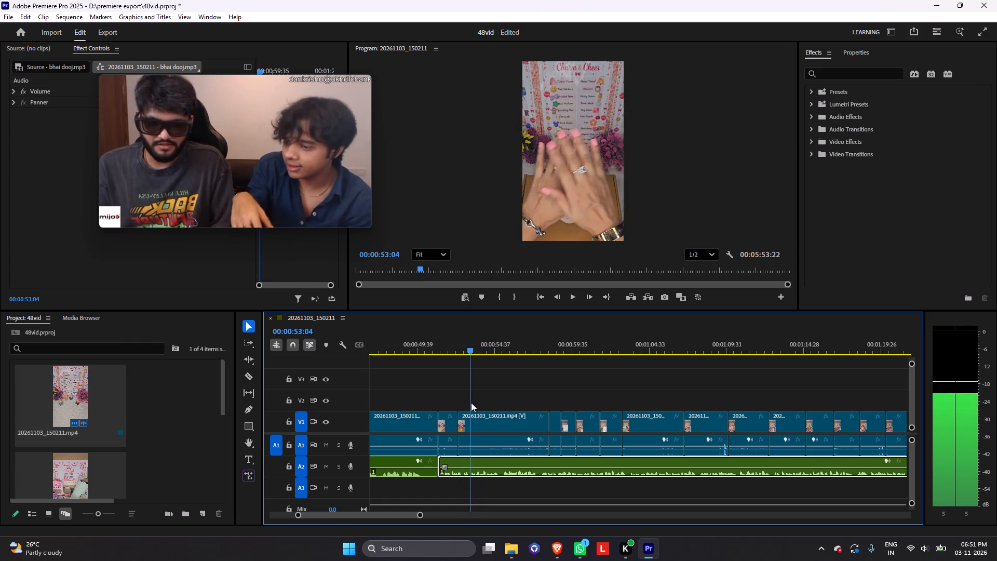
left_click_drag(471, 403, 480, 401)
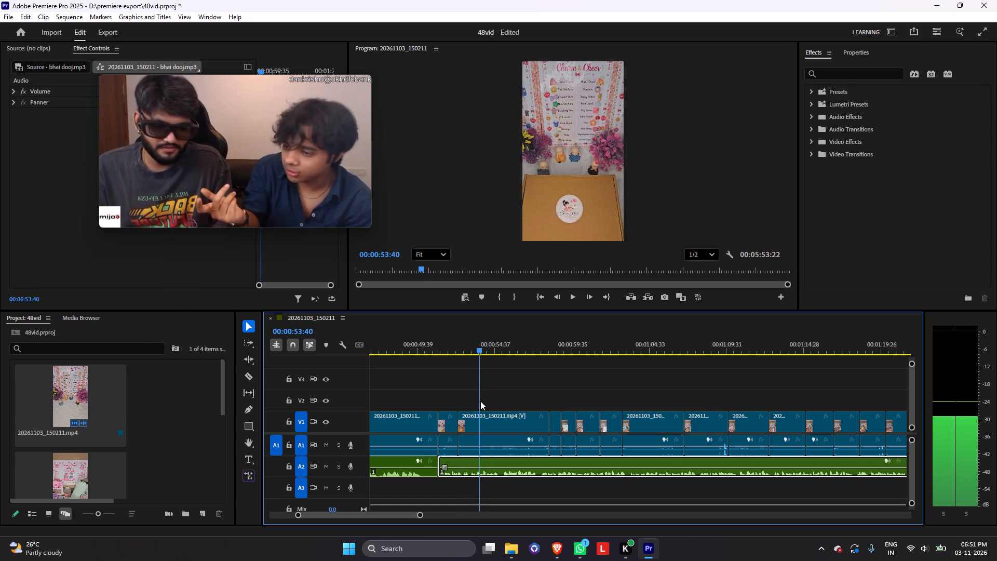
left_click_drag(480, 401, 481, 401)
left_click(487, 420)
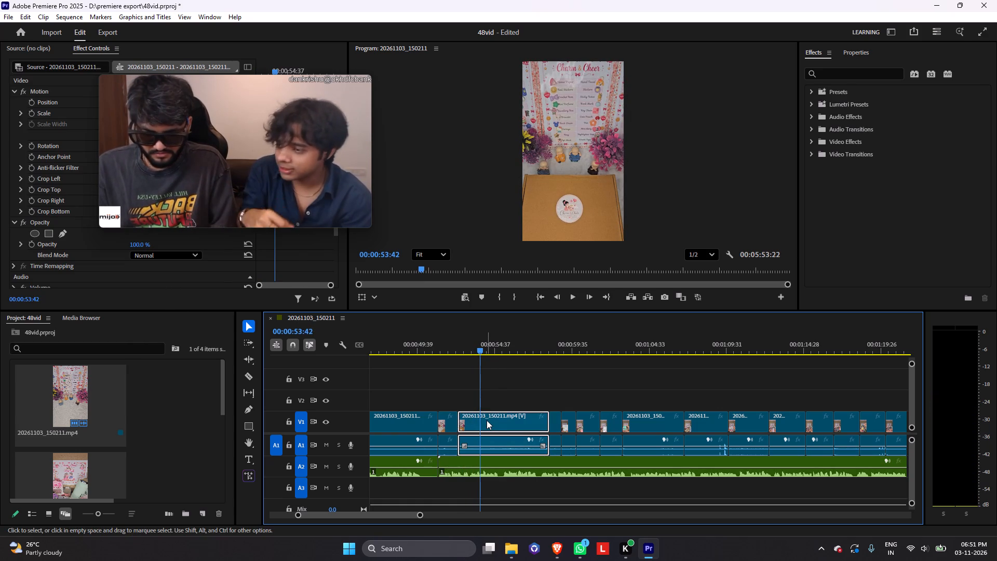
key("ctrl+k")
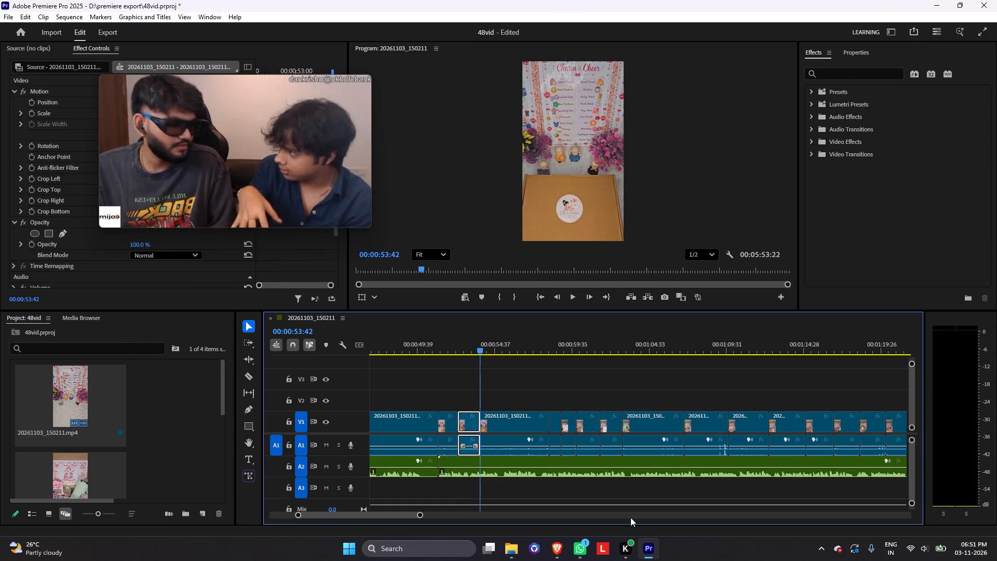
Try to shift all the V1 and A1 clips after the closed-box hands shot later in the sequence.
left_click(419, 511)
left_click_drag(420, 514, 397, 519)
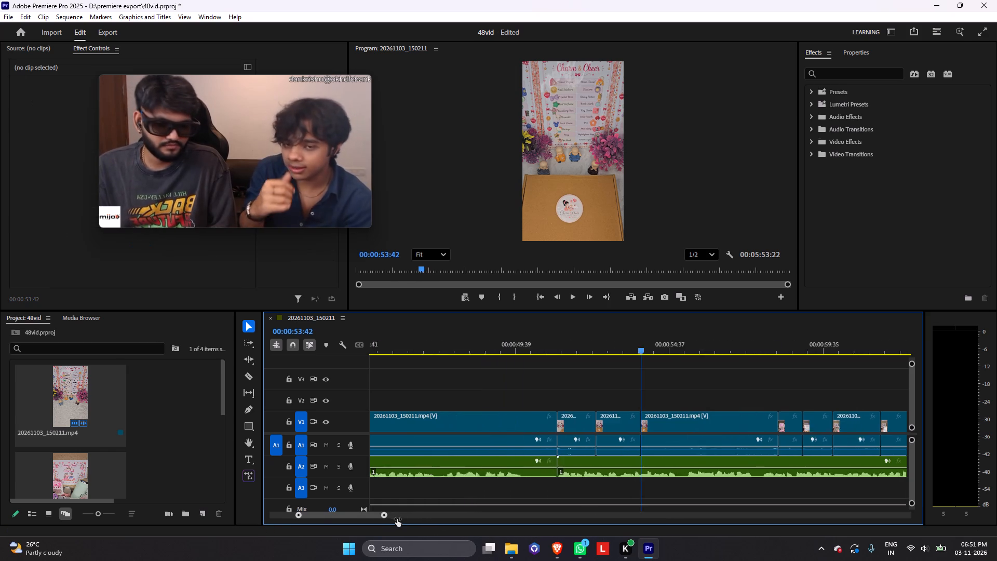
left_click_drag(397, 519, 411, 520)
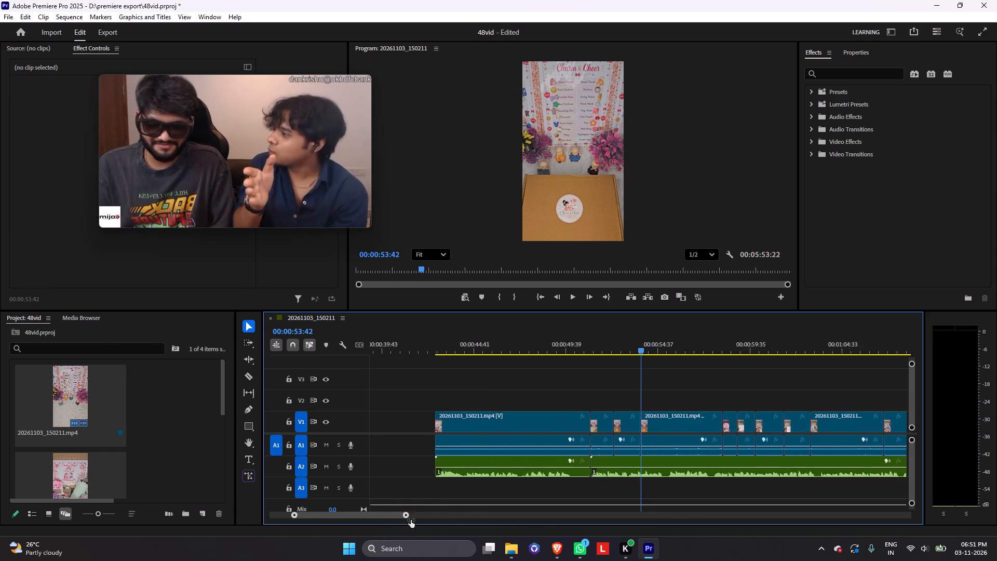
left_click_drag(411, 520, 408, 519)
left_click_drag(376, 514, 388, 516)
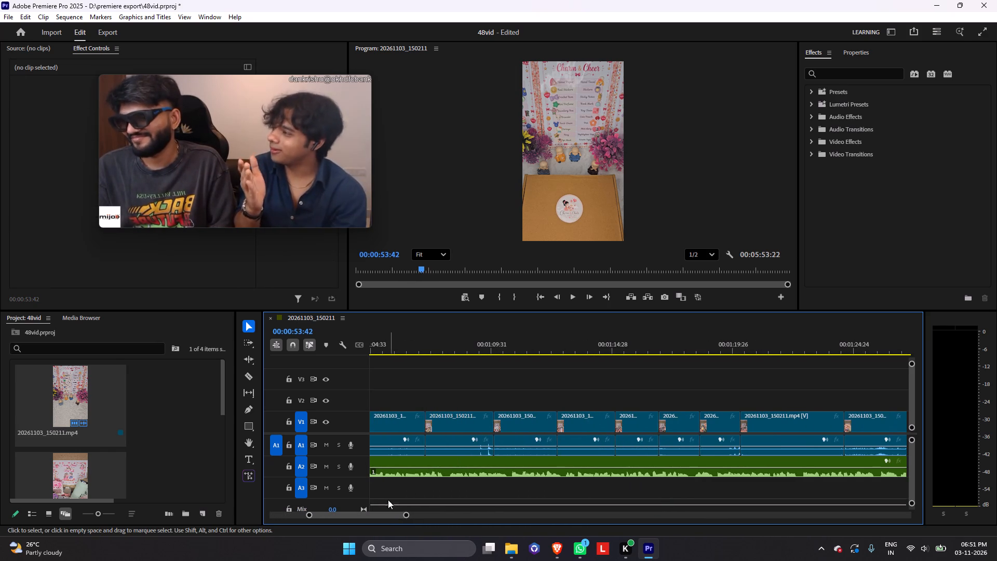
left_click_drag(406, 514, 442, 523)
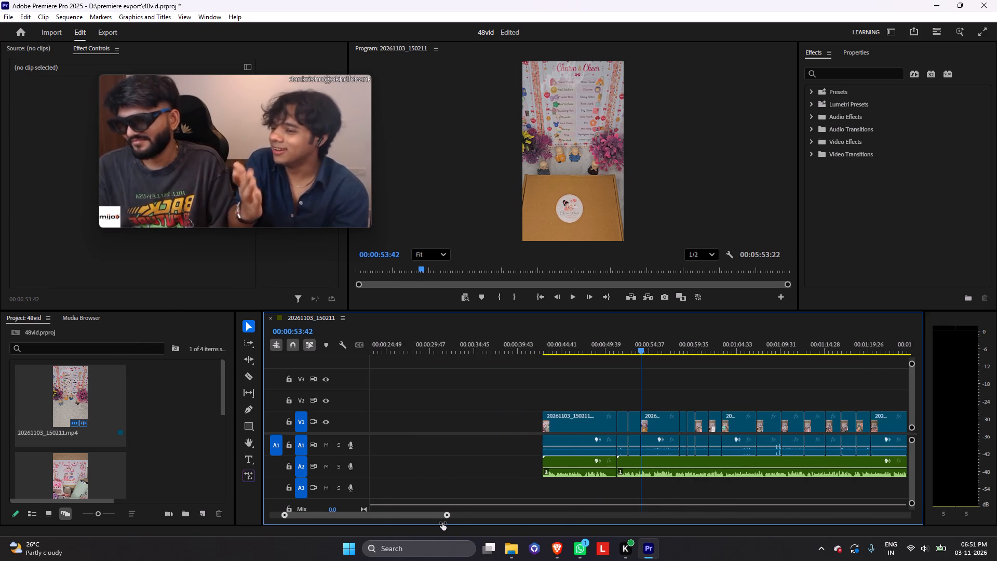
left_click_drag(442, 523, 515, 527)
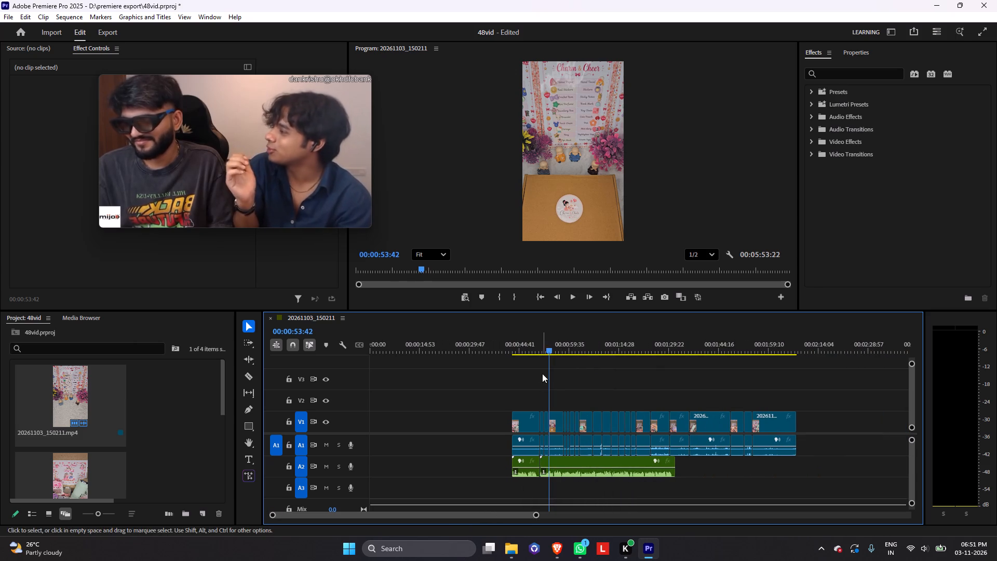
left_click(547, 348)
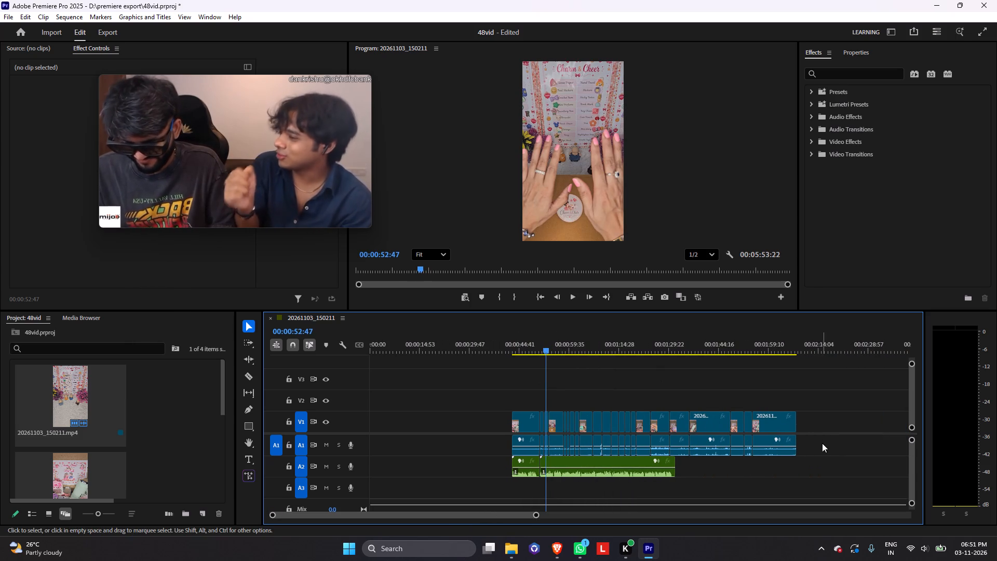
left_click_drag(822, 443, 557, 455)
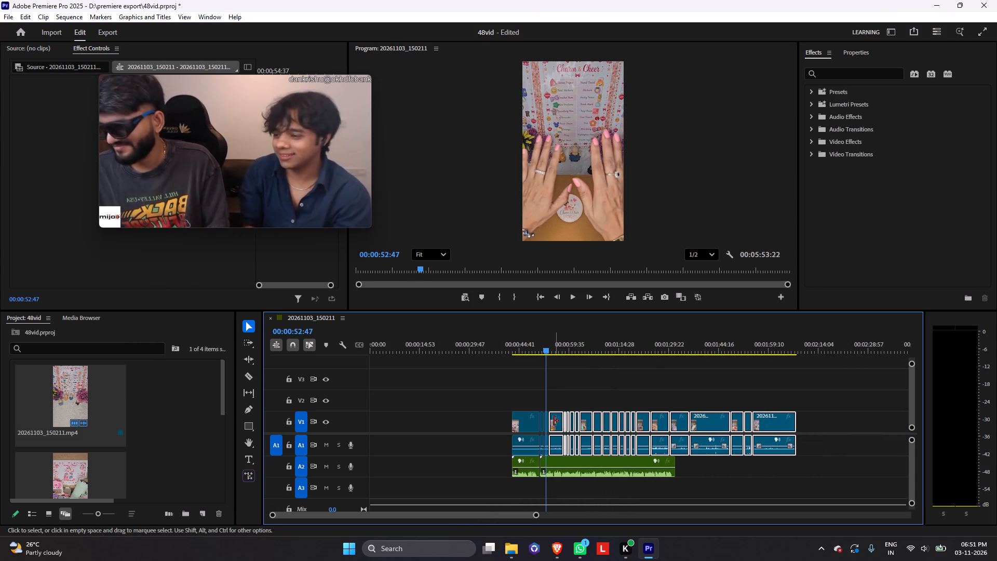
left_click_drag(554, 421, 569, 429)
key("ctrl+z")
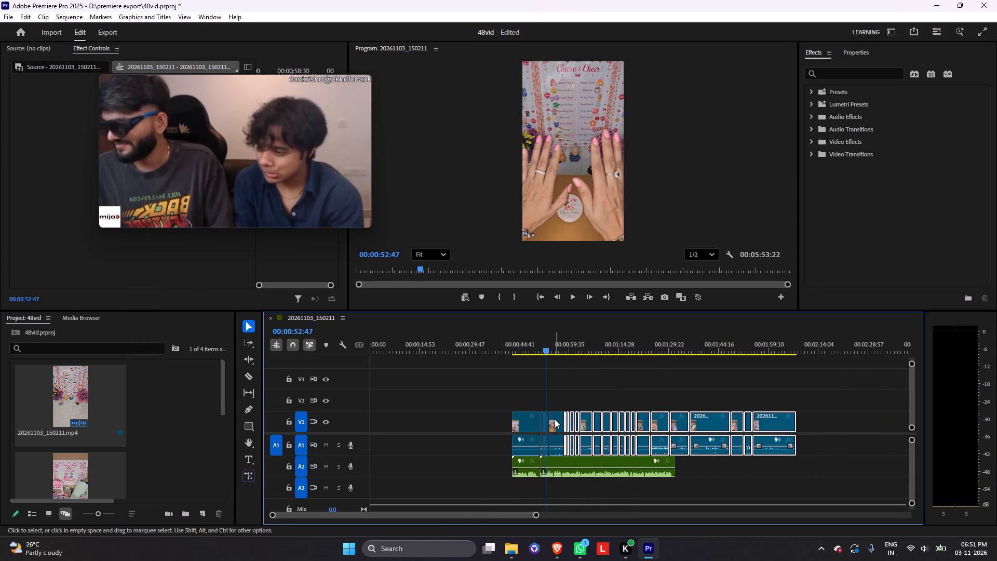
Move all the V1 and A1 clips after the closed-box hands shot later, opening a gap behind that shot.
left_click(825, 437)
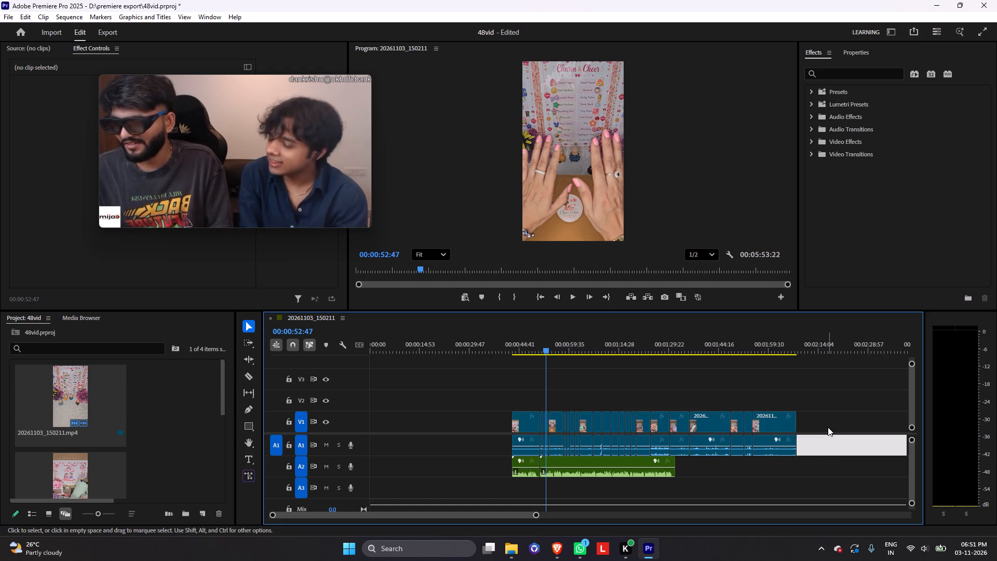
left_click_drag(828, 422, 558, 429)
left_click_drag(557, 414, 611, 415)
left_click(614, 389)
Reorder the box shots on V1 with their linked audio so the box-opening clip sits directly before the closed-box hands clip.
left_click_drag(559, 413, 549, 421)
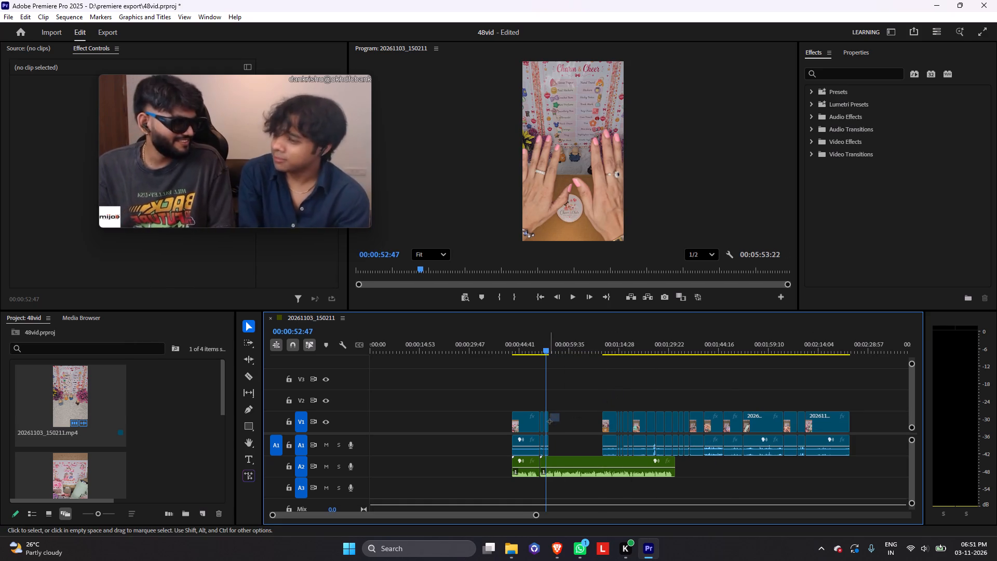
left_click_drag(549, 421, 547, 424)
left_click_drag(546, 424, 567, 424)
left_click_drag(610, 425, 558, 429)
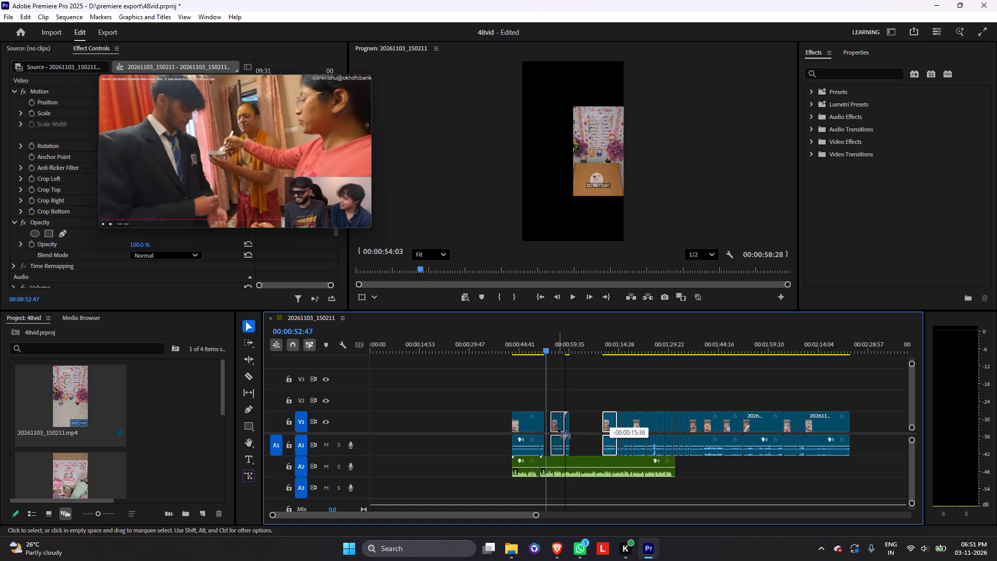
left_click_drag(558, 429, 556, 430)
Ripple delete the short empty gap in front of the box-opening clip.
left_click_drag(536, 514, 513, 518)
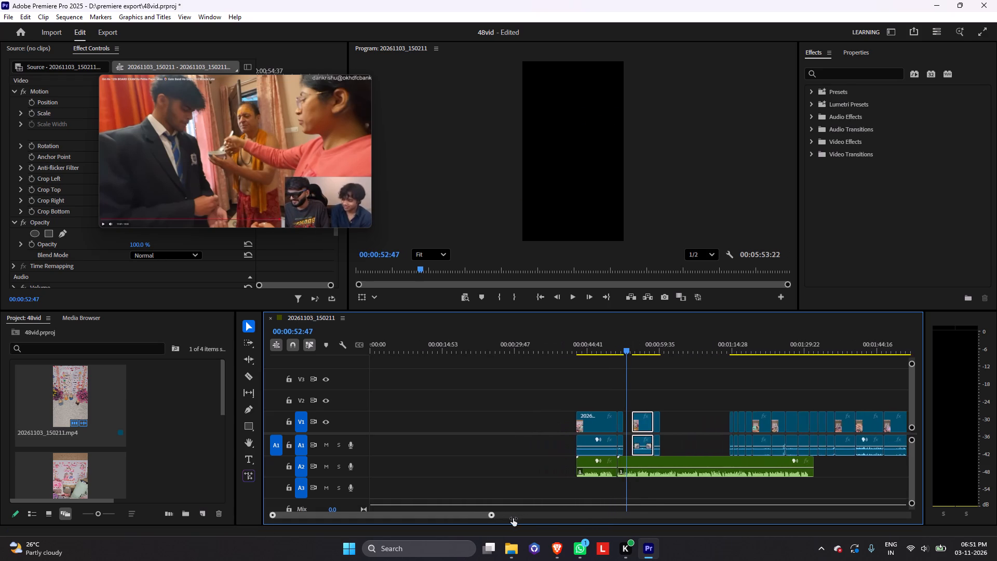
left_click_drag(513, 518, 488, 524)
left_click_drag(426, 516, 439, 516)
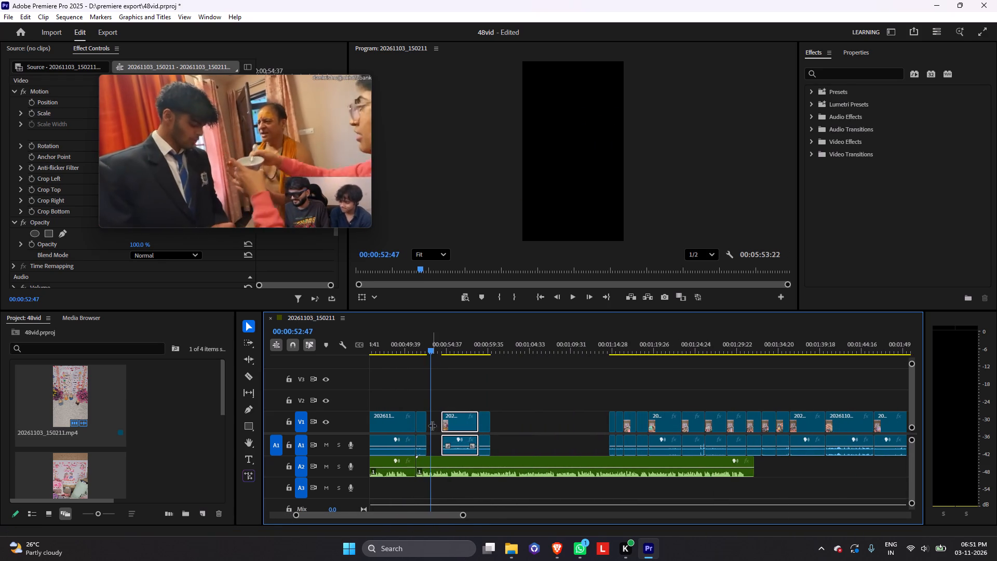
left_click(435, 424)
right_click(435, 424)
left_click(451, 431)
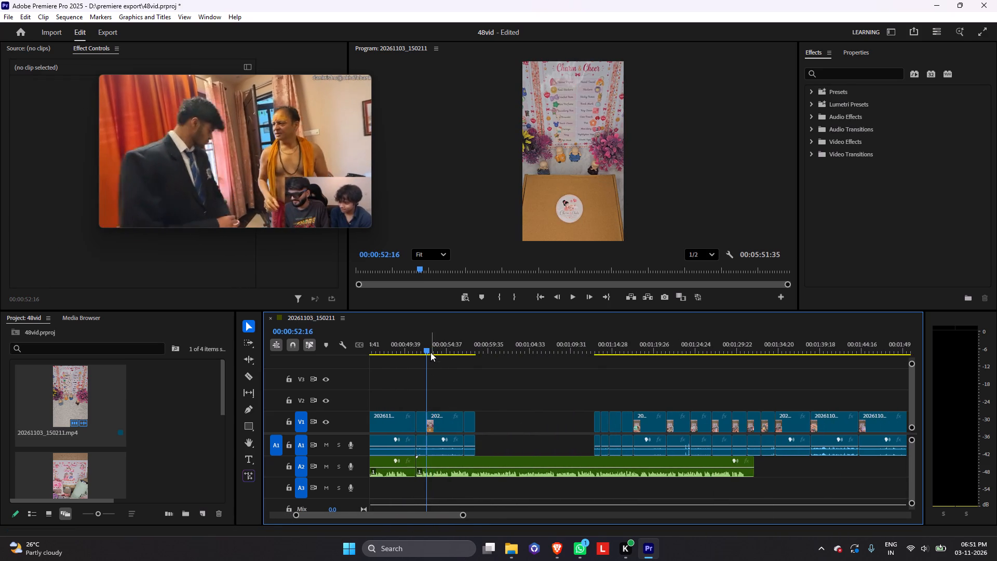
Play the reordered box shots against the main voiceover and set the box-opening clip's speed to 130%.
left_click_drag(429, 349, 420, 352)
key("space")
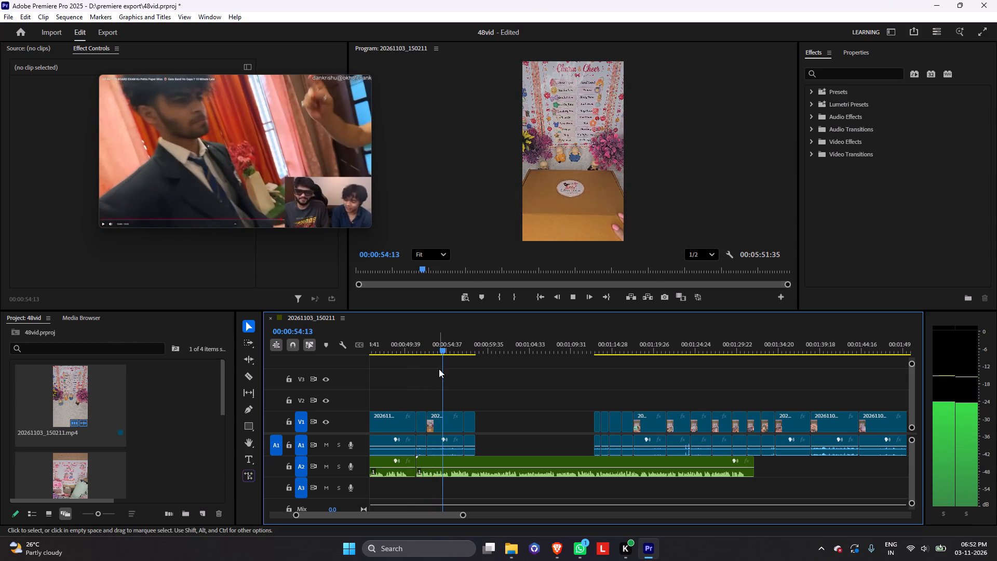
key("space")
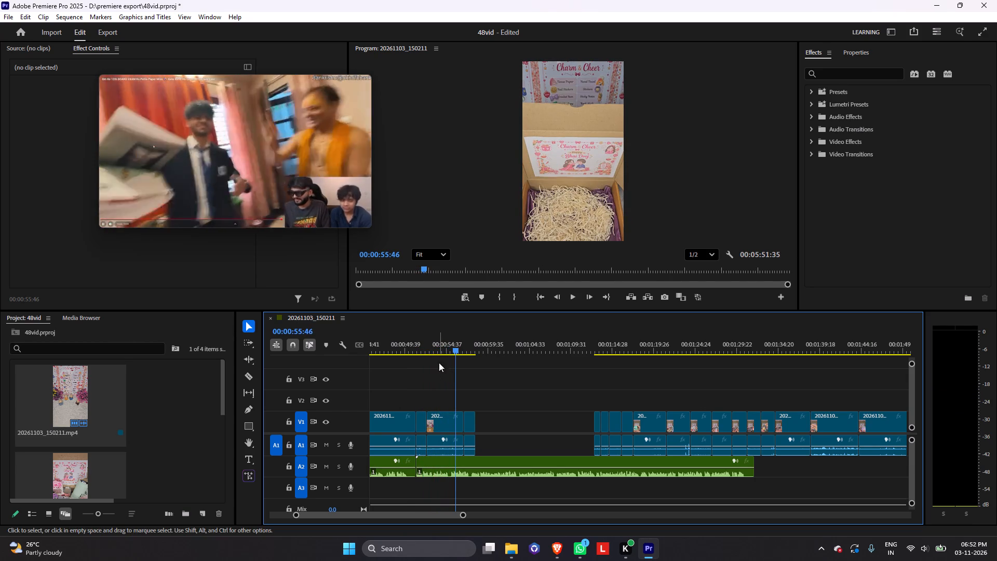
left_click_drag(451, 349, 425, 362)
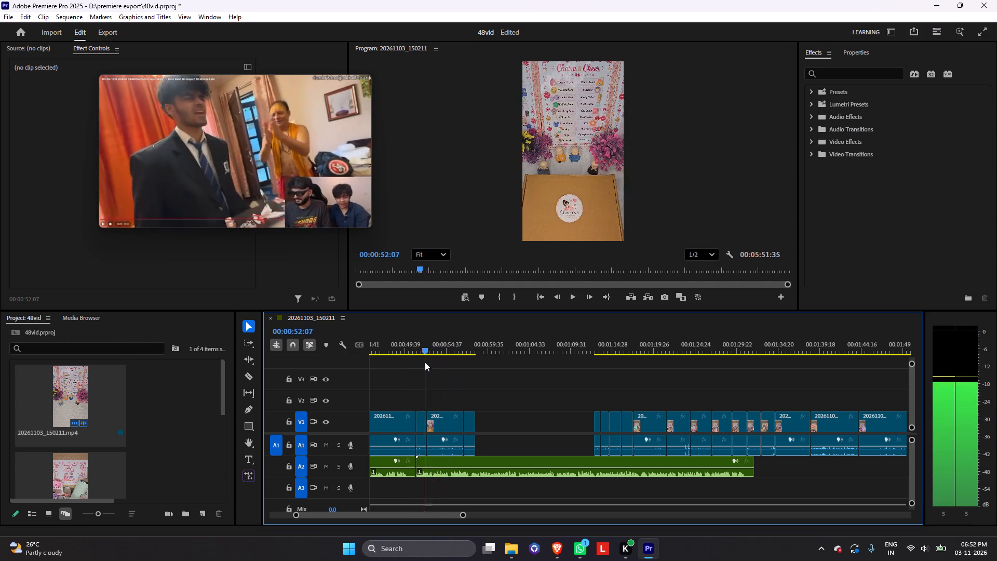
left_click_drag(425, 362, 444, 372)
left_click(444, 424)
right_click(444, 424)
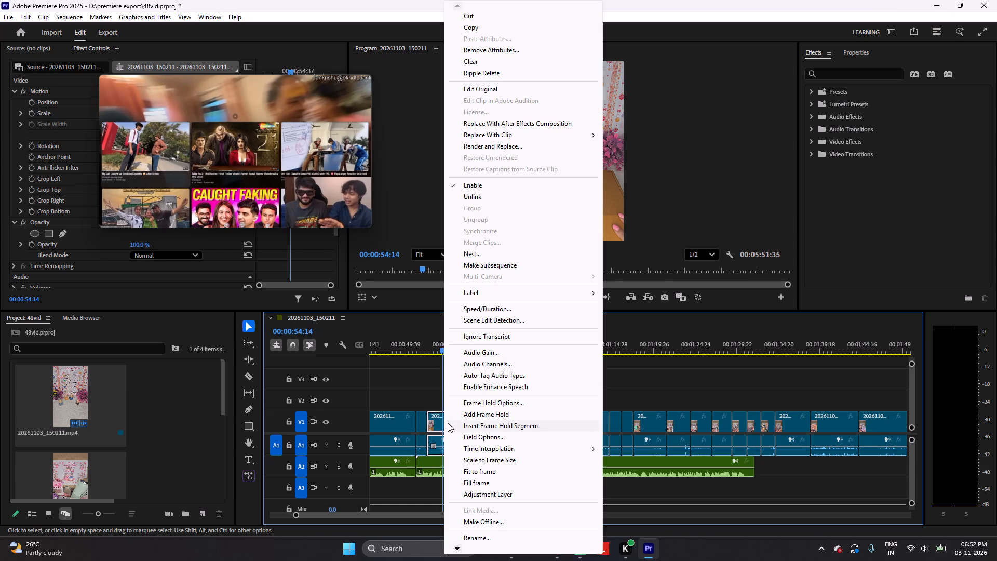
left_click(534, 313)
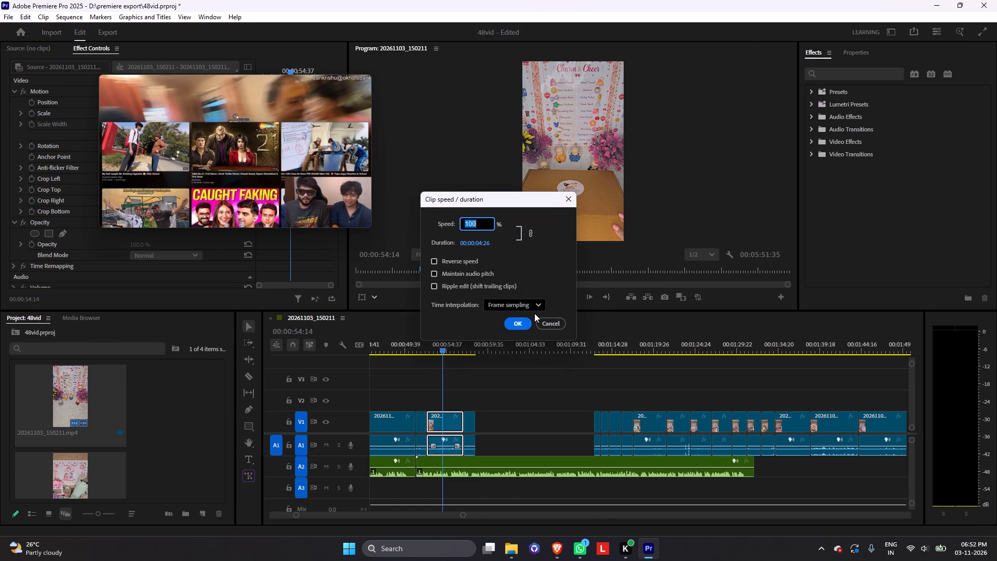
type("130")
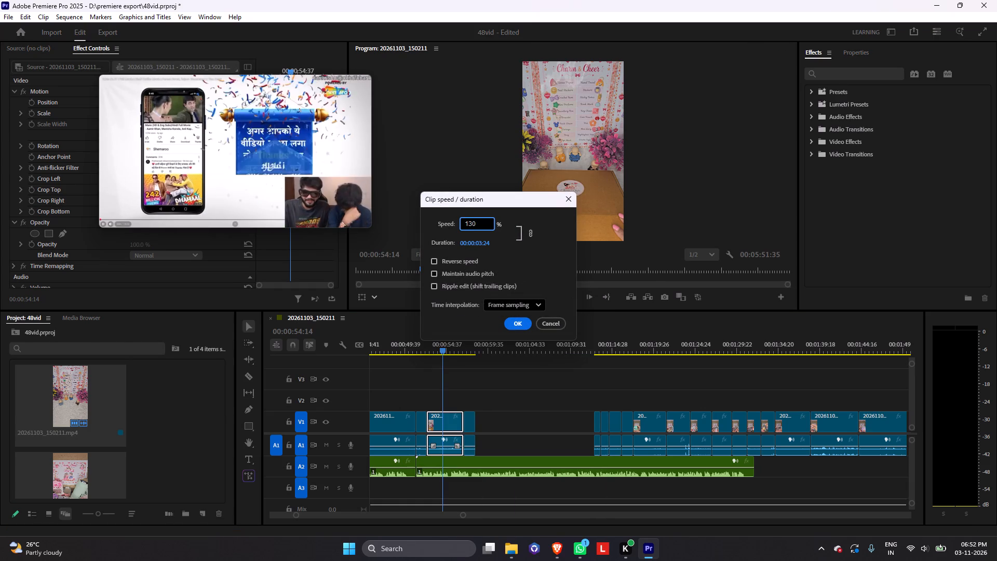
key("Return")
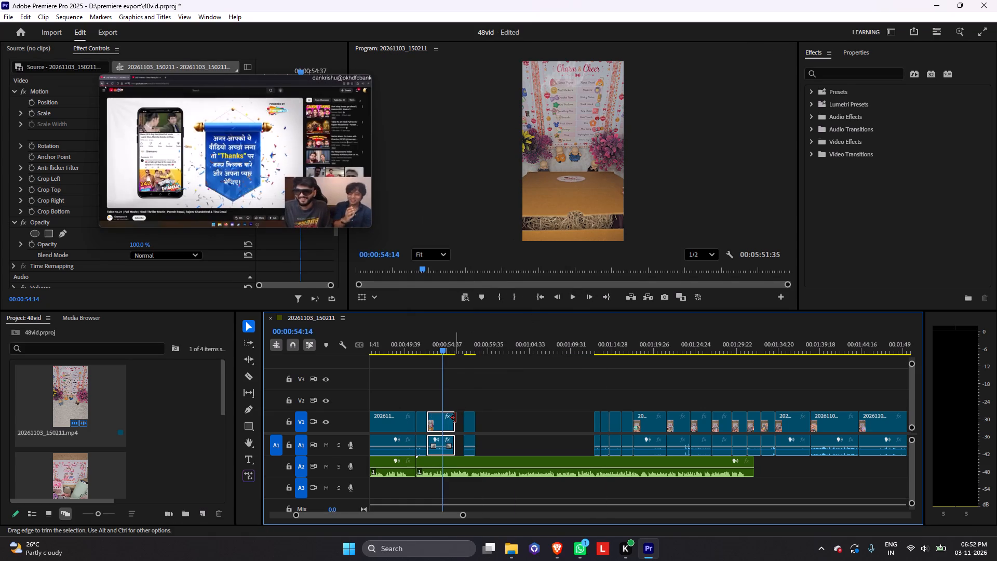
Check where the box-opening clip ends against the voiceover and set its speed to 140%.
key("space")
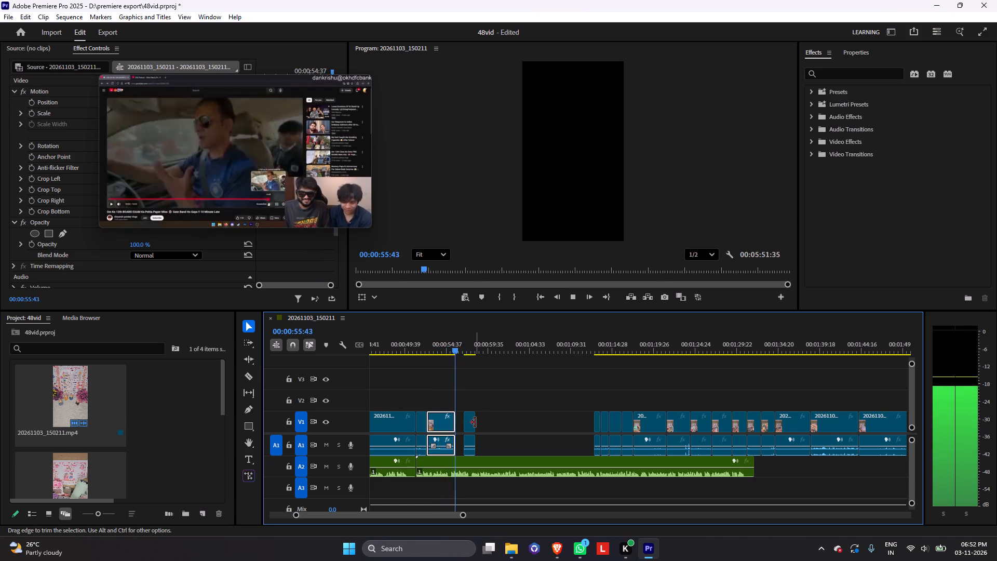
key("space")
left_click_drag(465, 345, 453, 351)
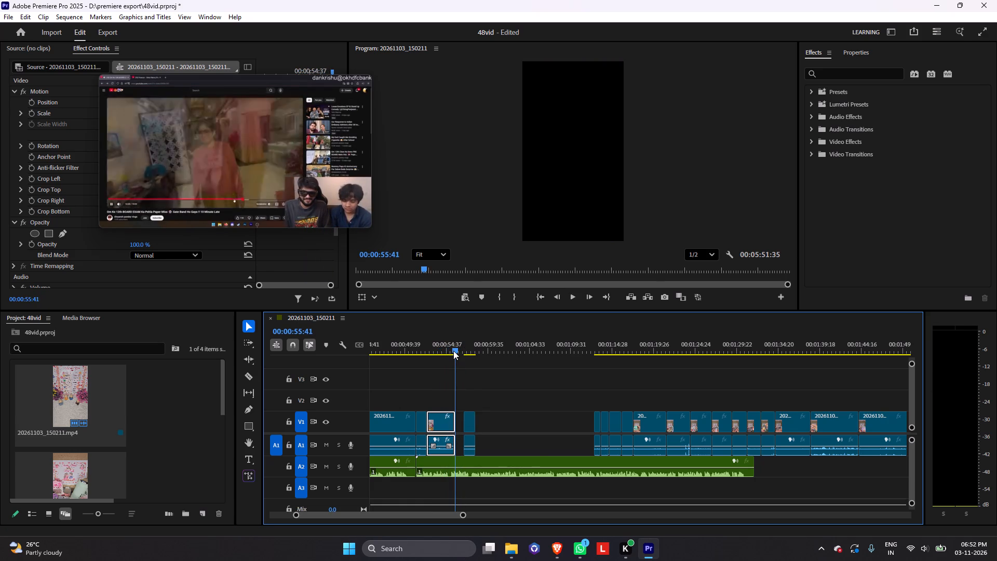
left_click_drag(456, 351, 450, 356)
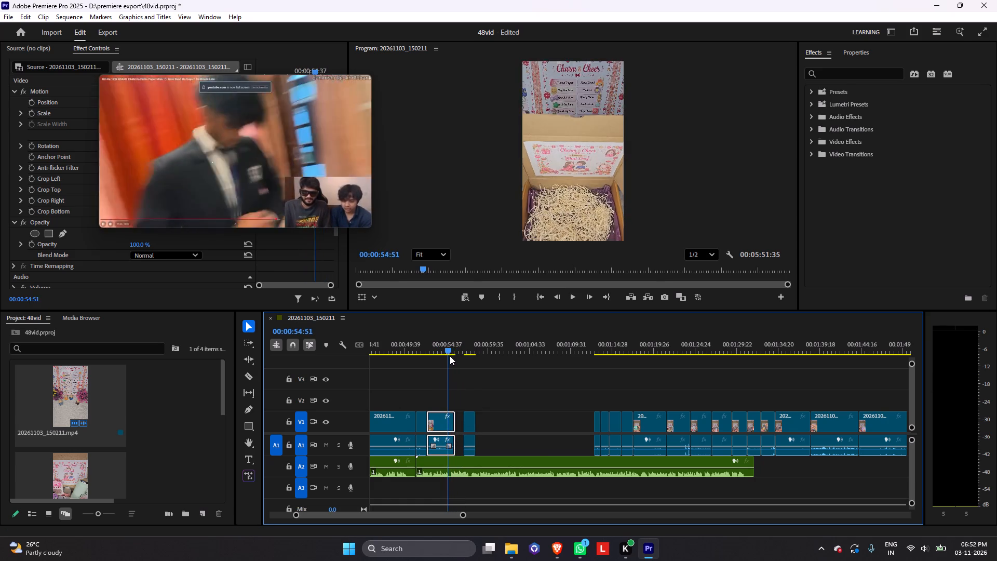
left_click_drag(450, 356, 454, 355)
right_click(437, 419)
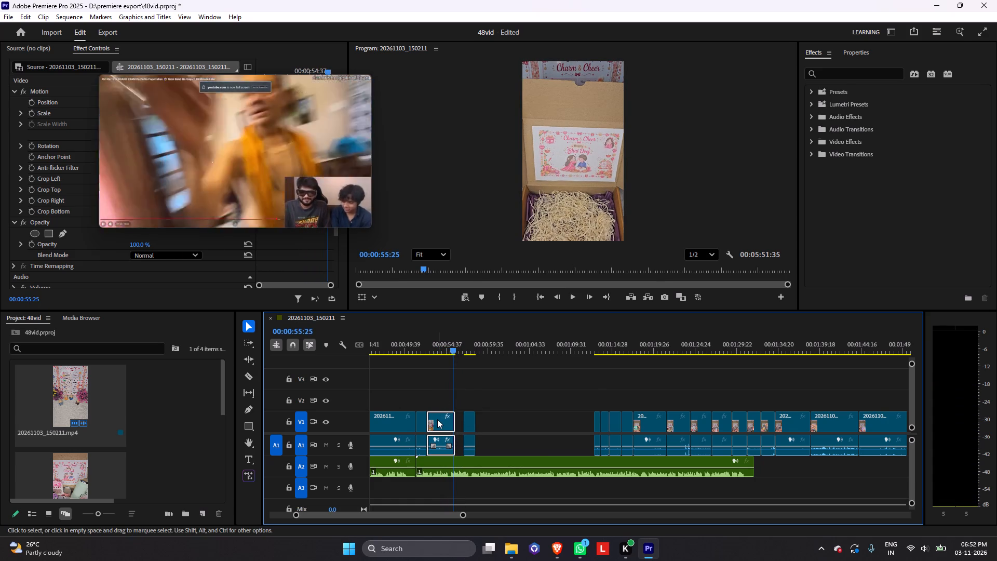
left_click(474, 313)
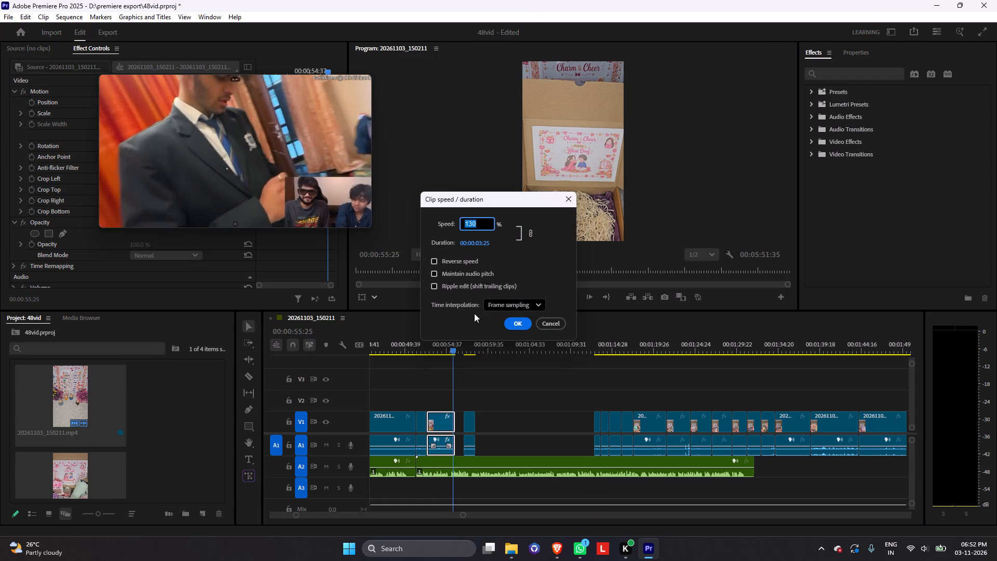
type("140")
key("Return")
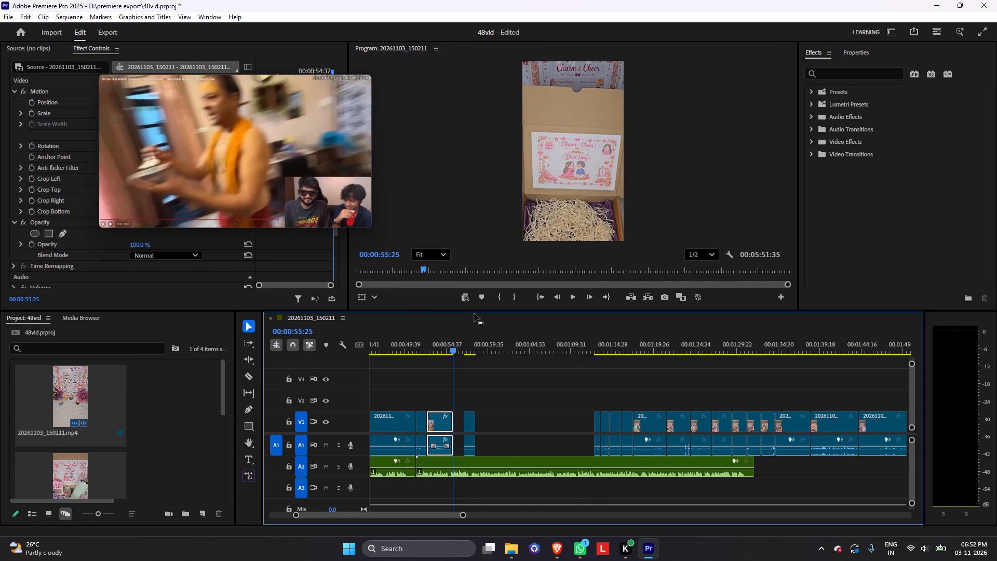
Move the closed-box hands clip up against the end of the box-opening clip and play across the join.
left_click_drag(469, 425, 460, 428)
left_click(448, 344)
key("space")
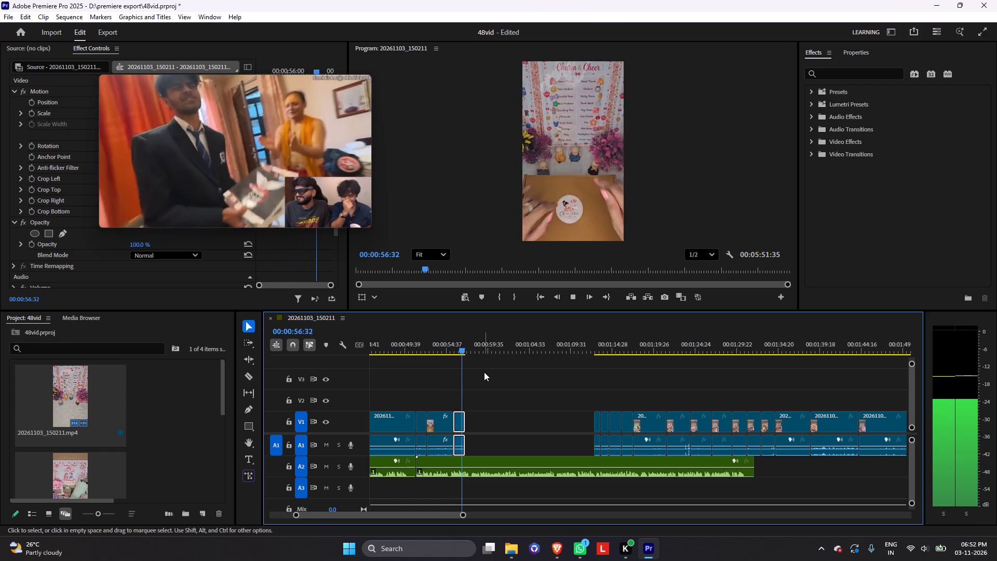
key("space")
Ripple delete the large empty gap between the closed-box hands clip and the product shots.
left_click(529, 416)
right_click(529, 416)
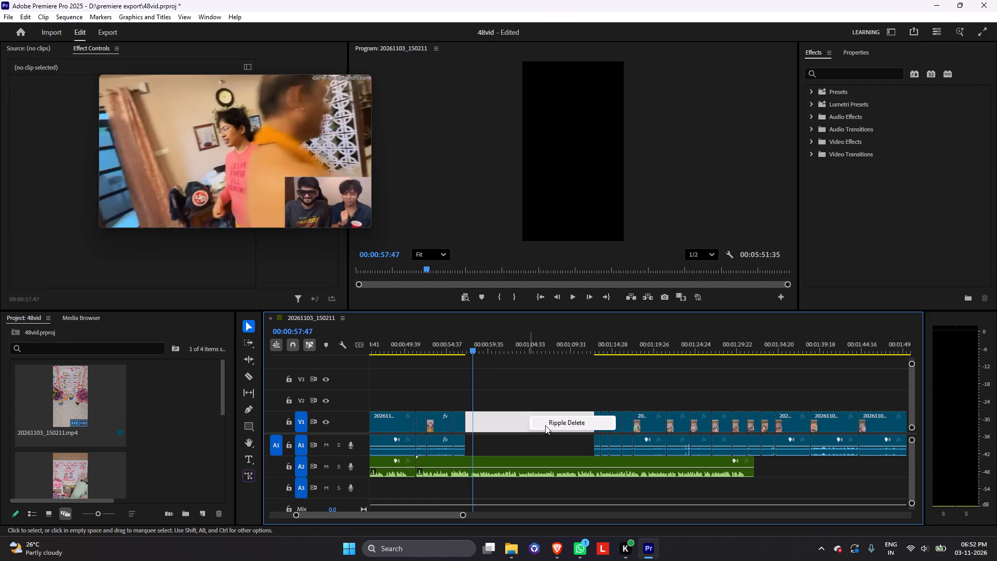
left_click(547, 426)
Play the product shots against the main voiceover from 00:00:57:47 to the panda pouch shot, checking how narration and pictures line up.
key("space")
left_click(466, 514)
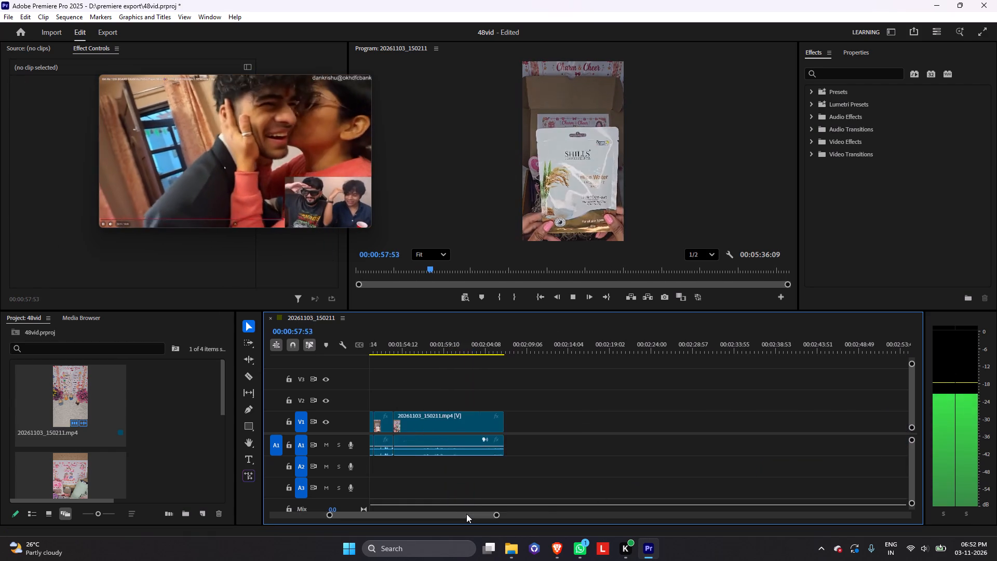
left_click_drag(439, 515, 526, 524)
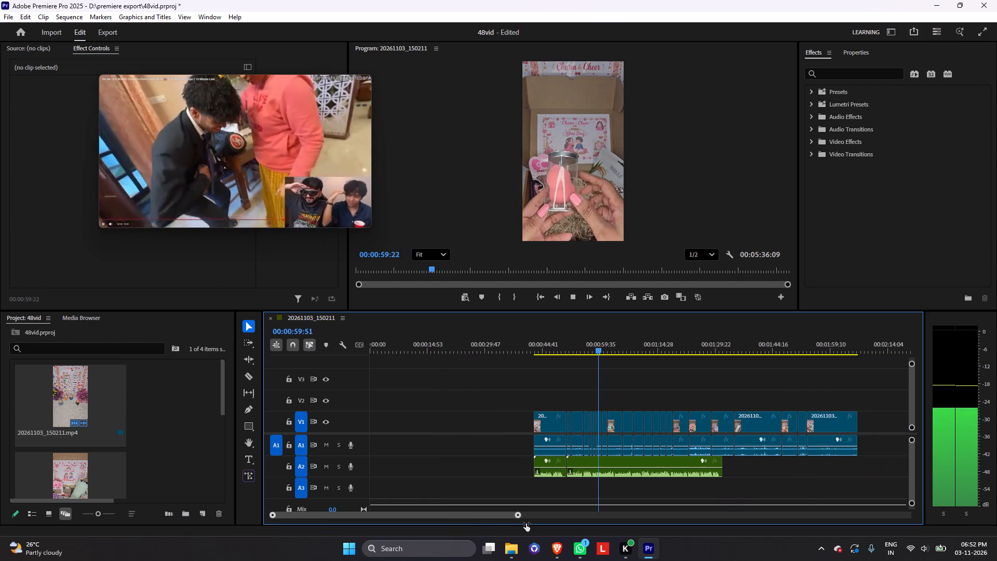
left_click_drag(526, 524, 531, 524)
left_click_drag(476, 516, 498, 516)
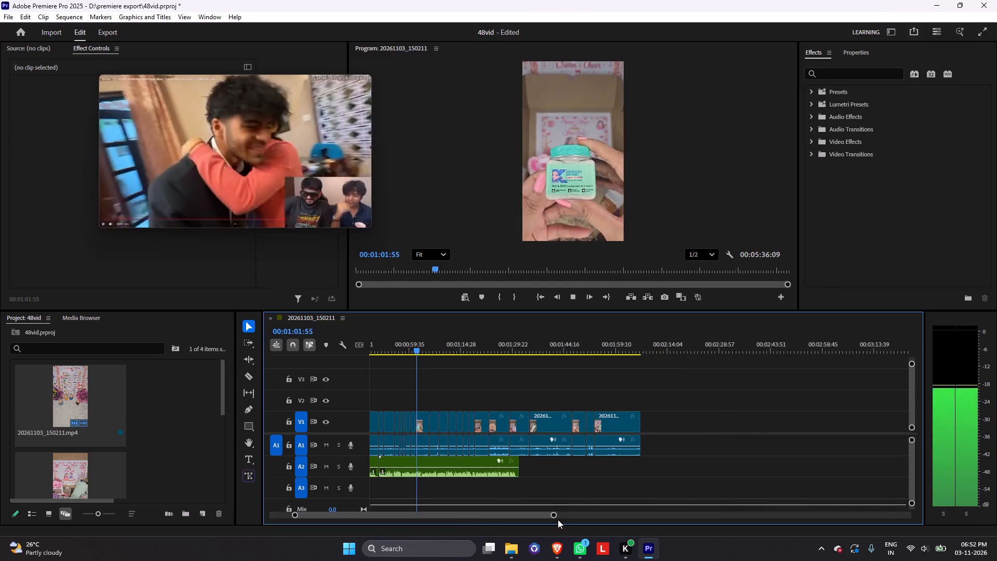
left_click_drag(556, 516, 669, 506)
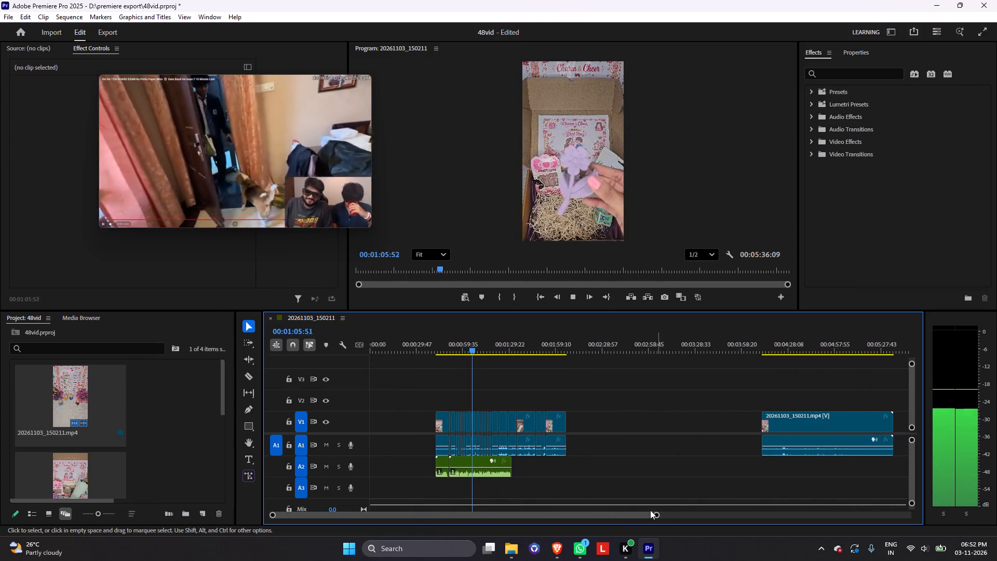
left_click_drag(654, 516, 717, 516)
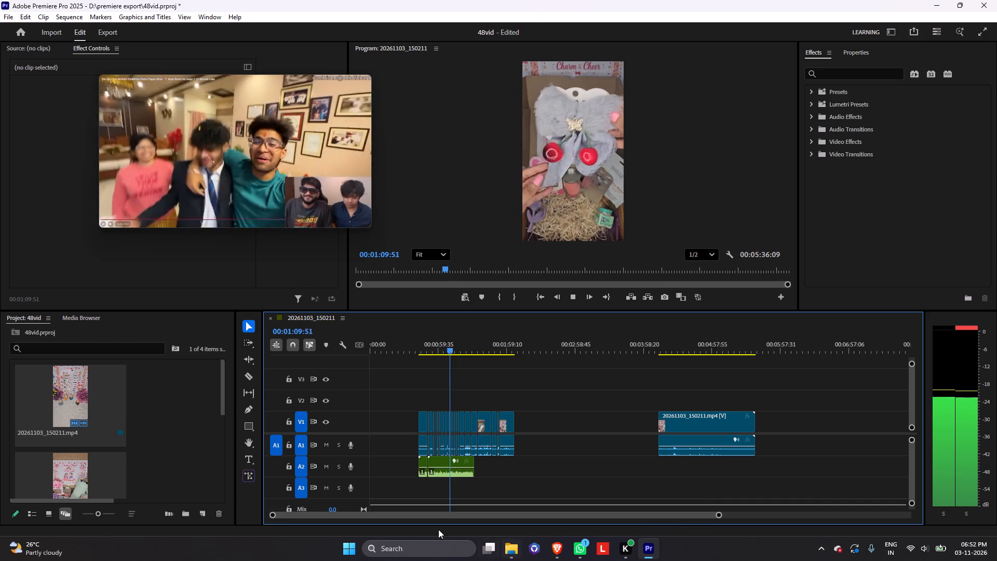
left_click_drag(718, 516, 621, 517)
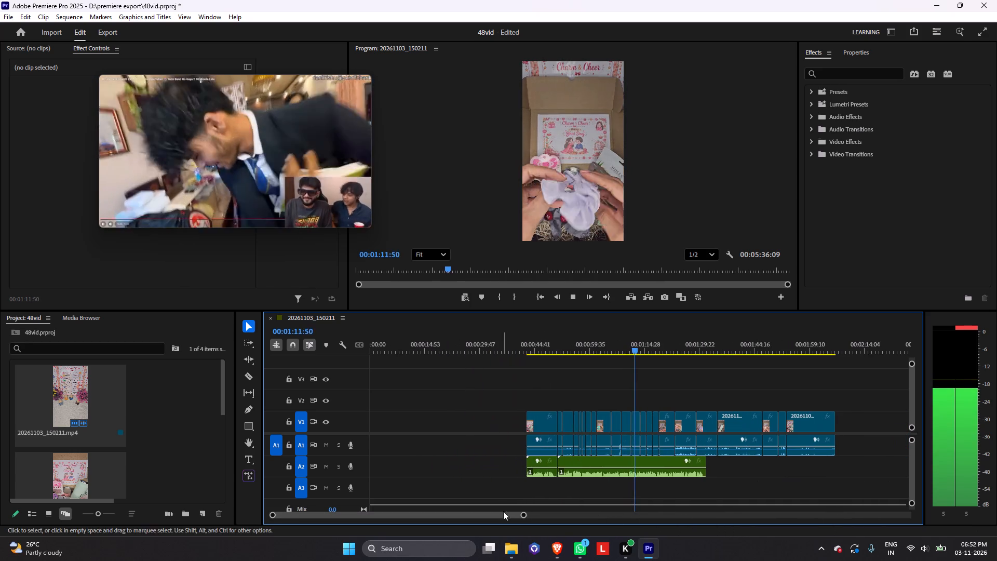
left_click_drag(507, 512, 535, 513)
left_click_drag(552, 515, 530, 518)
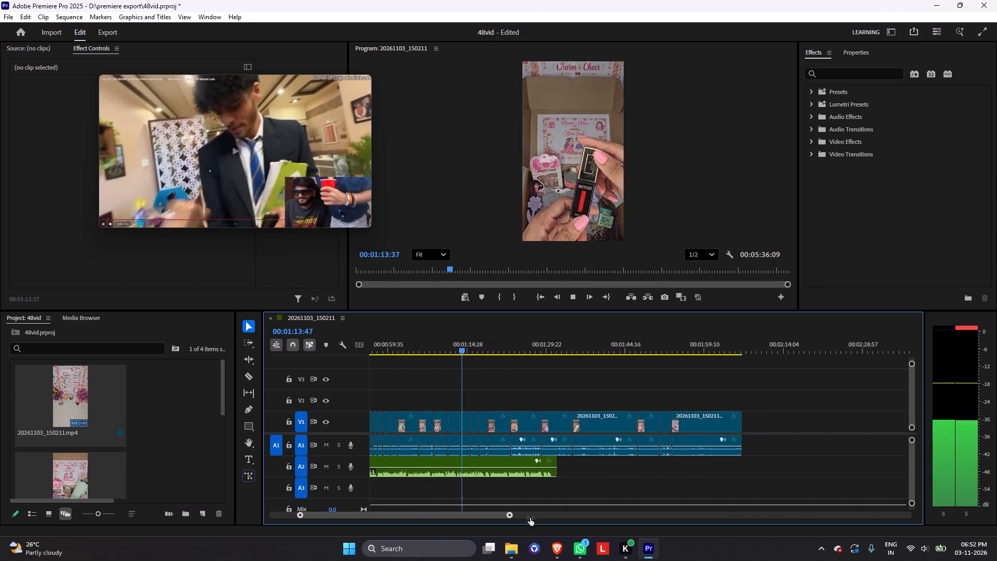
left_click_drag(530, 518, 500, 519)
left_click_drag(426, 514, 445, 514)
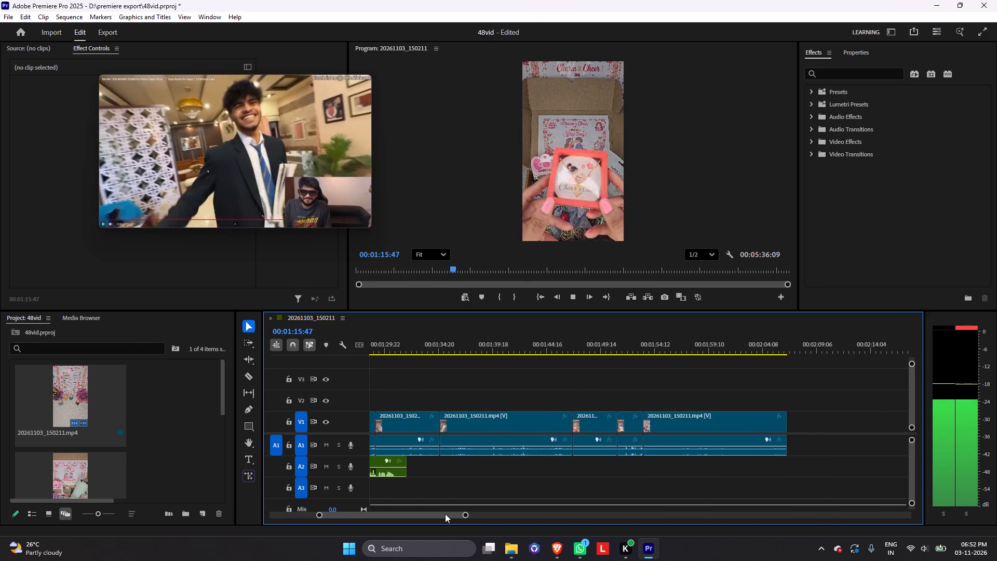
left_click_drag(445, 514, 439, 514)
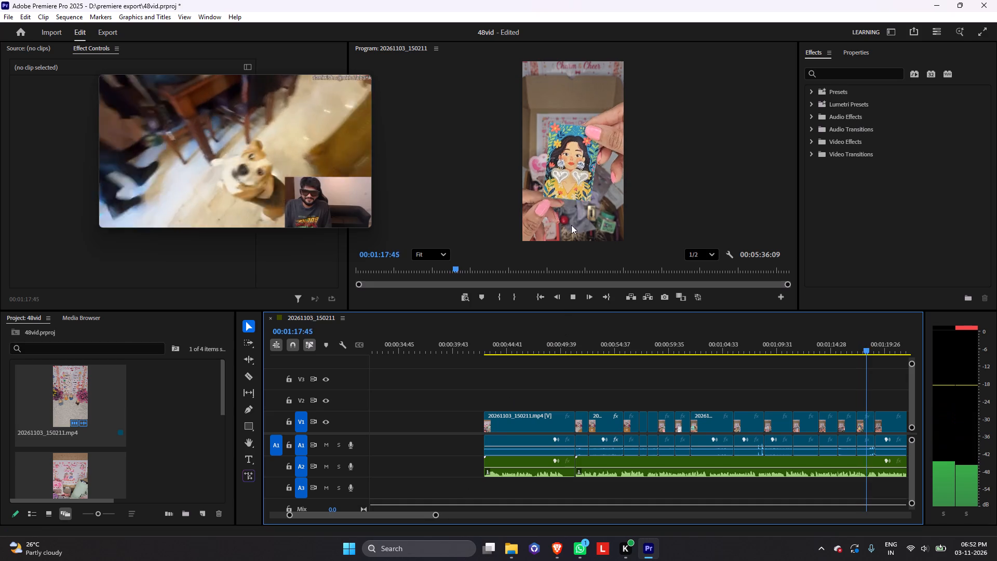
left_click_drag(419, 513, 444, 514)
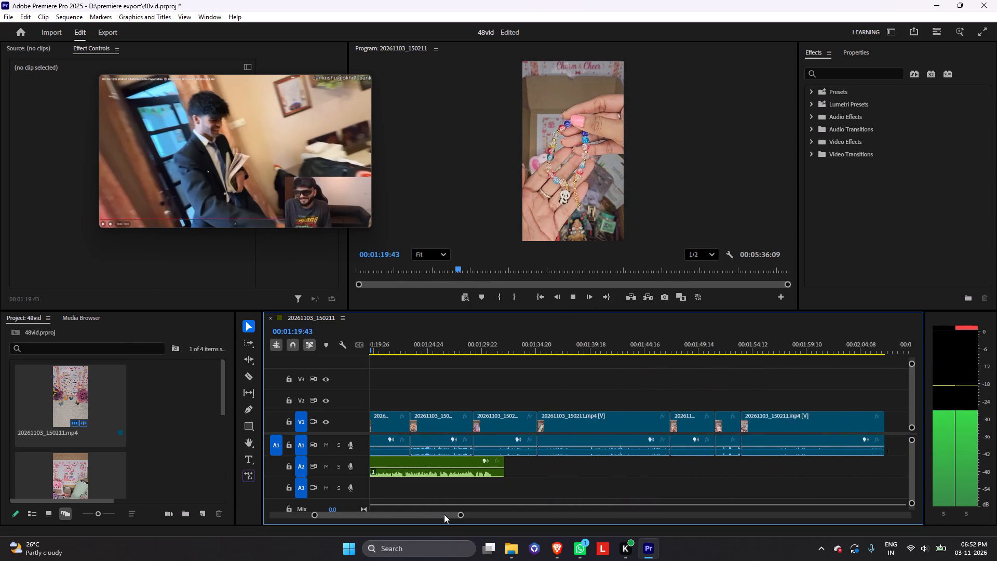
left_click_drag(433, 512, 449, 511)
left_click_drag(440, 513, 450, 514)
left_click_drag(419, 513, 443, 513)
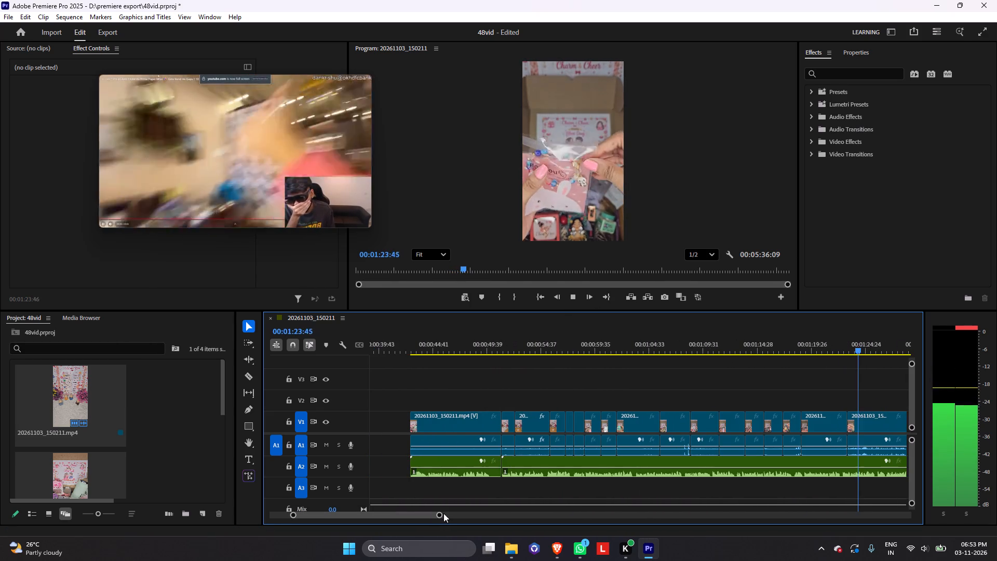
left_click(593, 496)
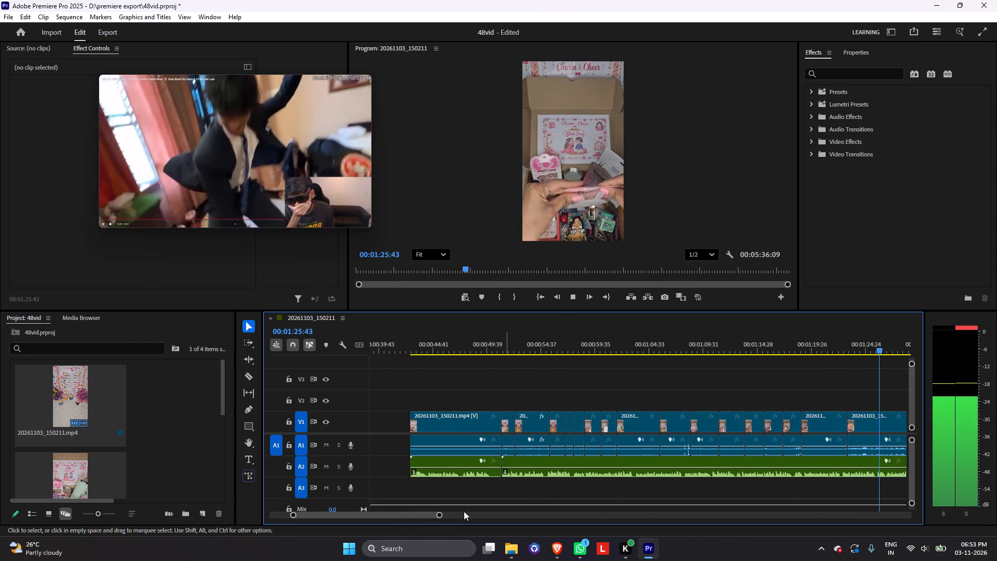
key("space")
left_click_drag(405, 514, 429, 517)
key("space")
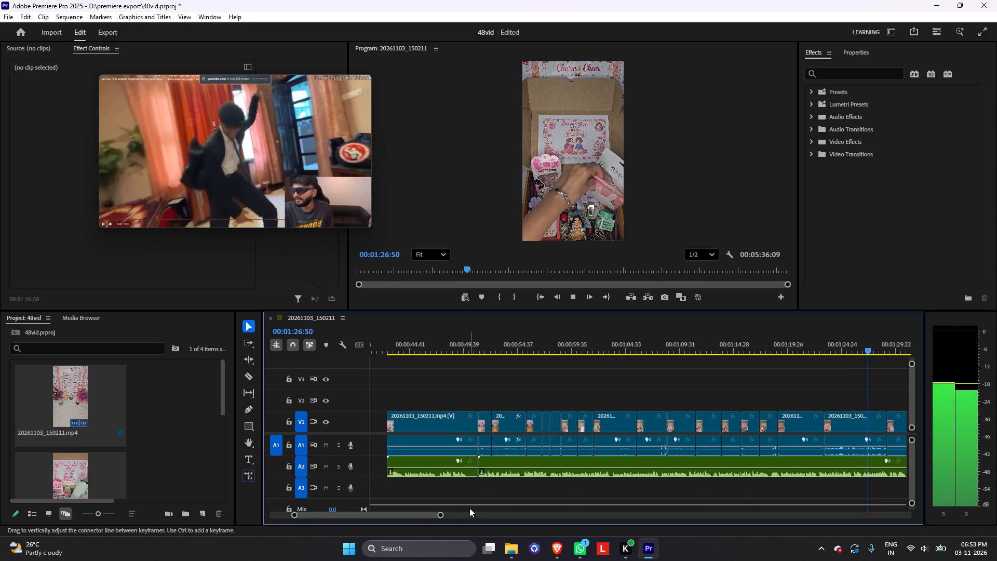
left_click_drag(425, 514, 448, 516)
key("space")
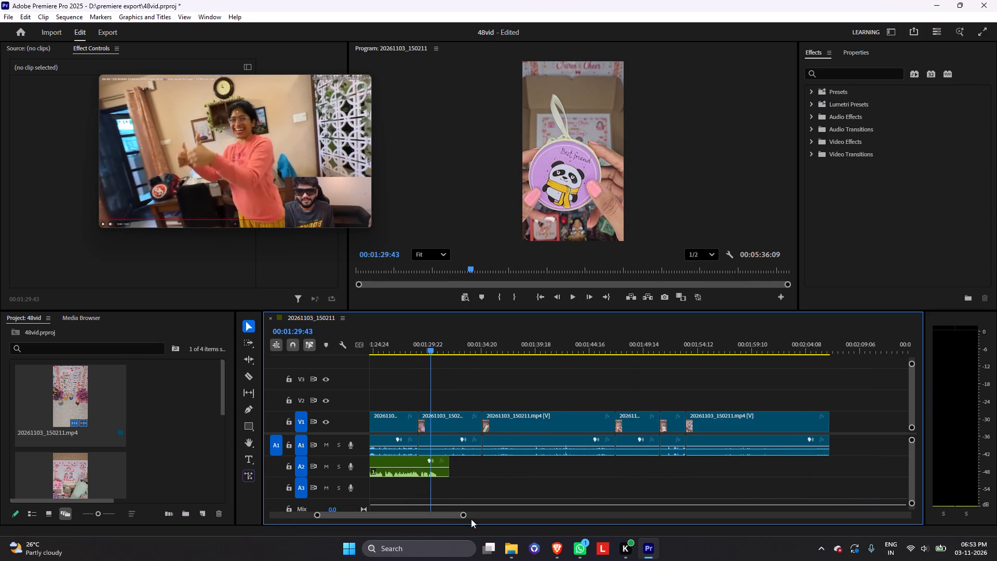
Split the bhai dooj.mp3 voiceover on A2 at 00:01:28:45, in the pause just after the panda pouch shot begins.
left_click_drag(464, 515, 414, 525)
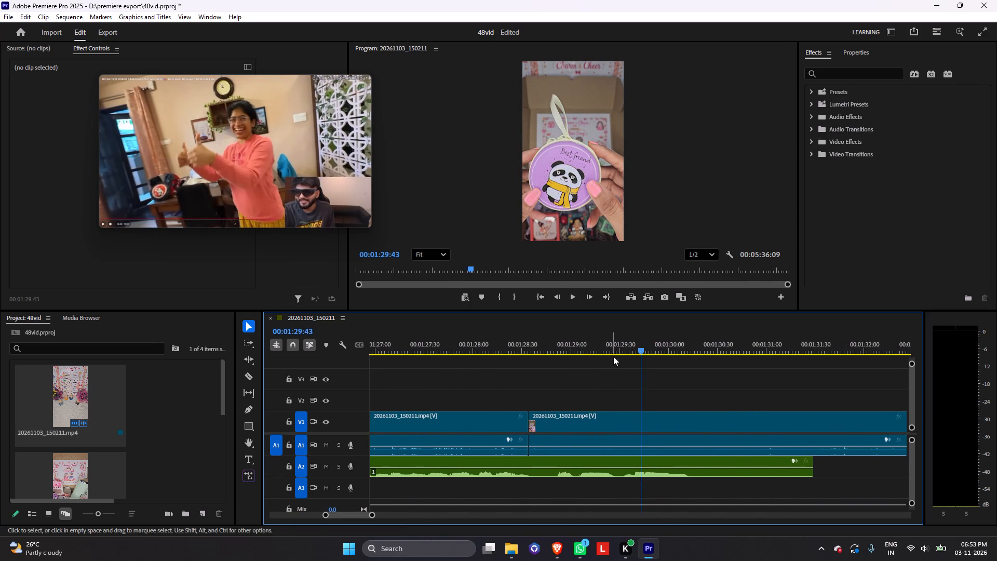
left_click_drag(640, 350, 545, 415)
left_click(563, 461)
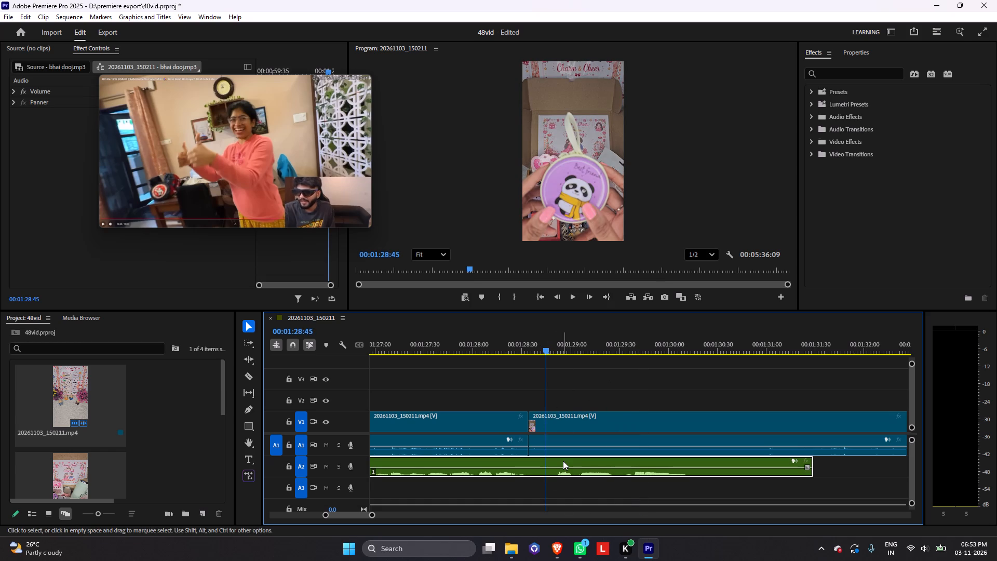
key("ctrl+k")
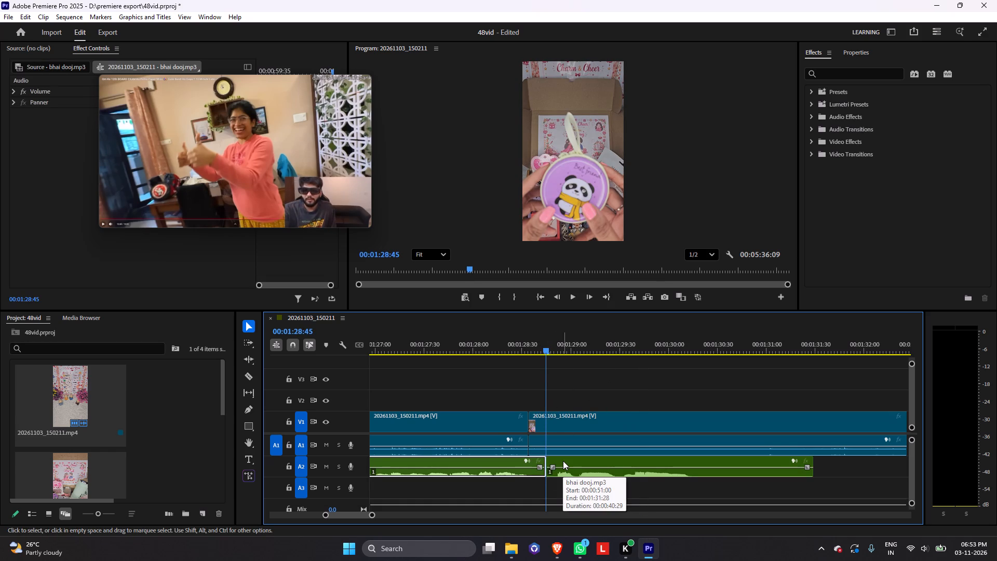
Move the short closing piece of the voiceover along A2 so it ends with the last video clip.
left_click_drag(371, 515, 473, 519)
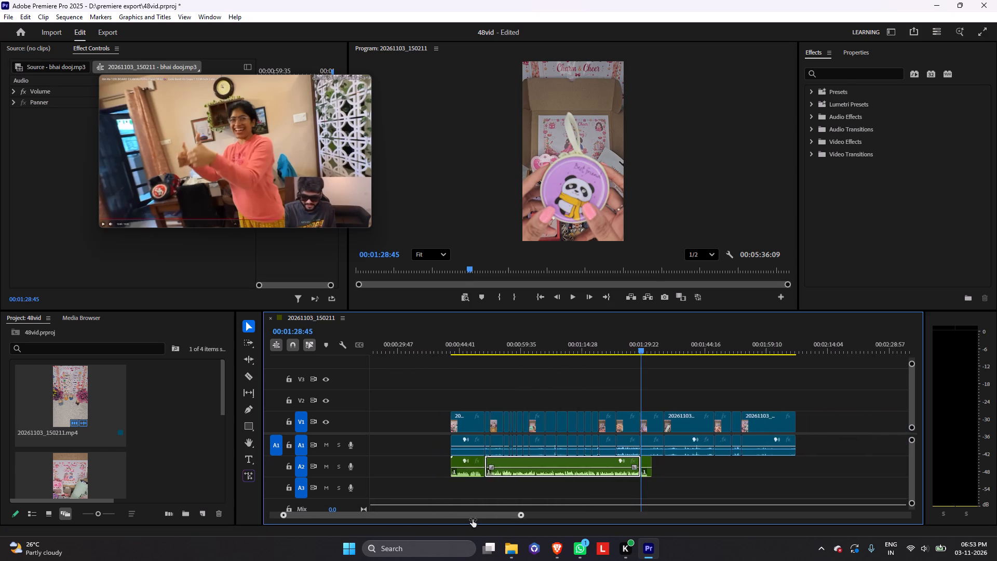
left_click_drag(473, 519, 481, 518)
left_click_drag(646, 462, 753, 470)
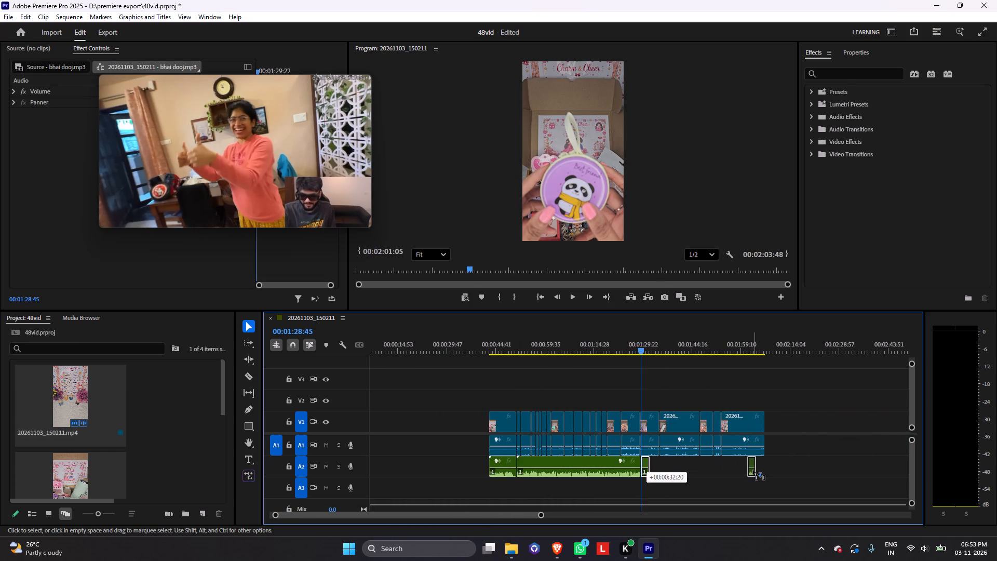
left_click_drag(753, 470, 758, 470)
Play from the voiceover split and scrub through the remaining product shots and back to review them.
key("space")
key("space")
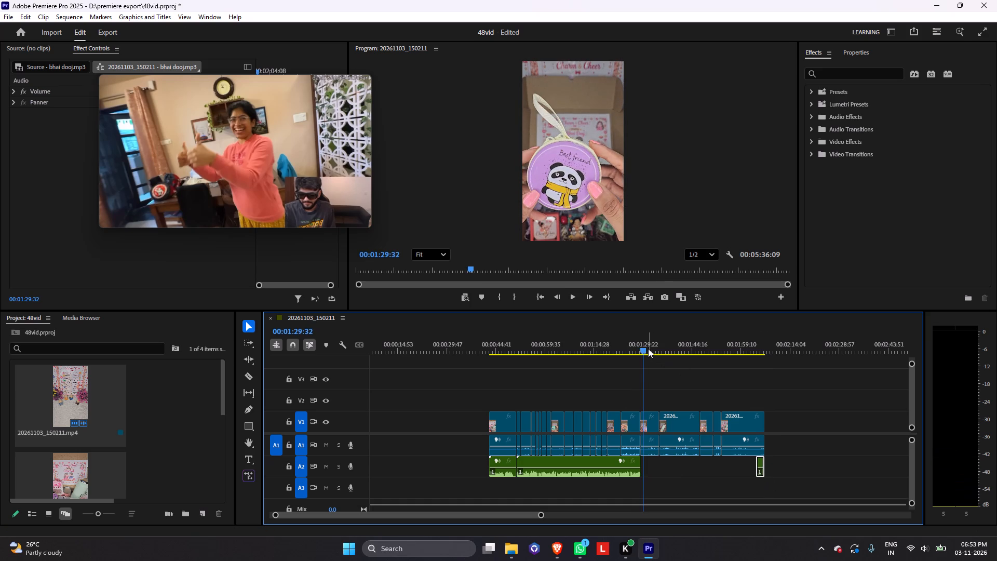
left_click_drag(640, 349, 661, 415)
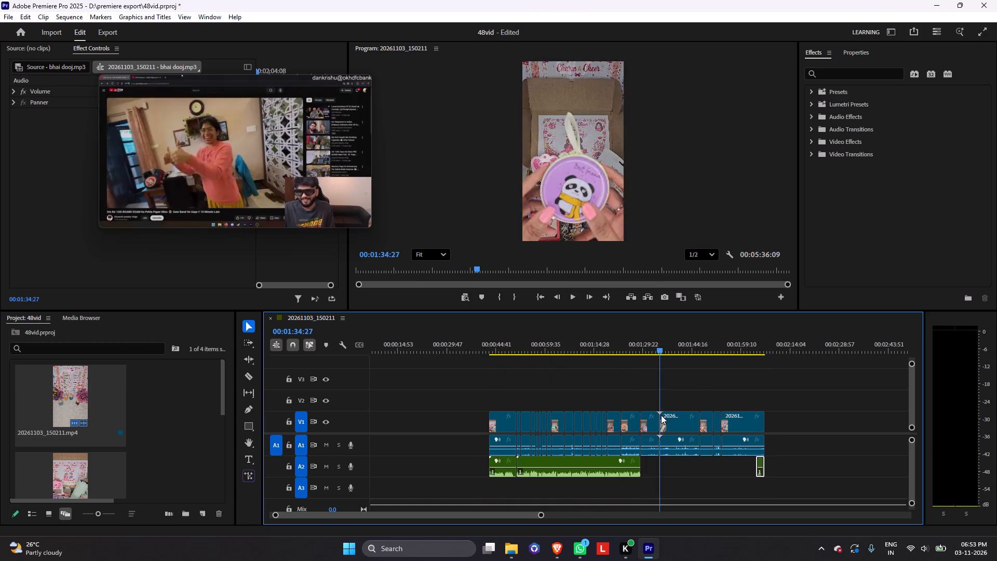
left_click_drag(661, 415, 664, 448)
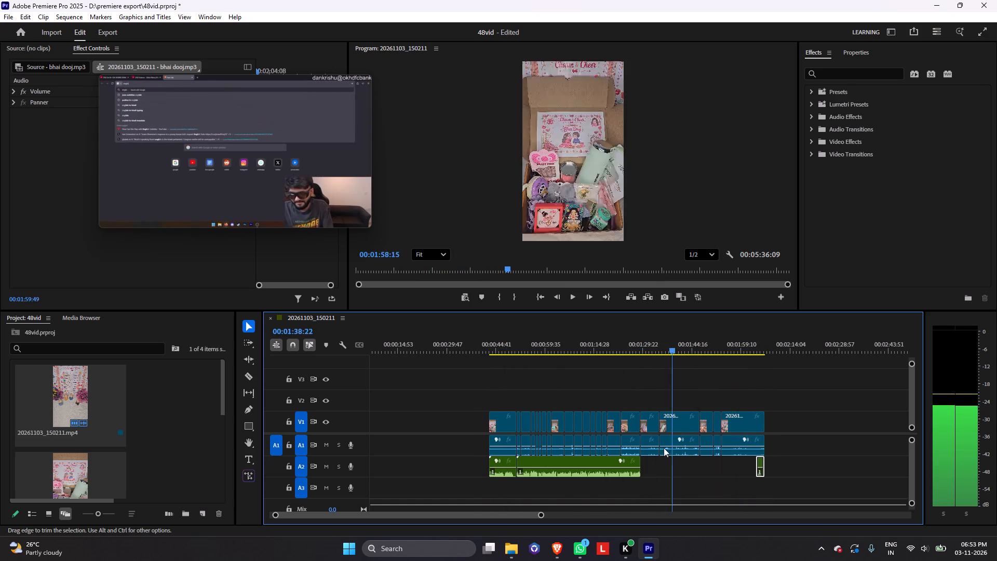
left_click_drag(664, 448, 584, 458)
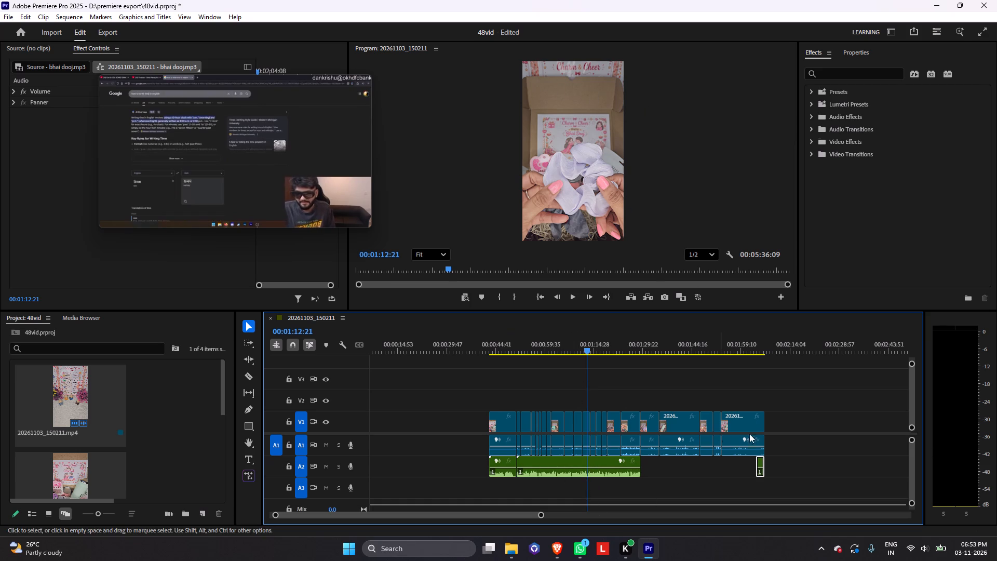
Draw a wide rectangle across the frame just below the Charm & Cheer heading at 00:00:51:00, where the main voiceover starts.
left_click_drag(581, 344, 532, 368)
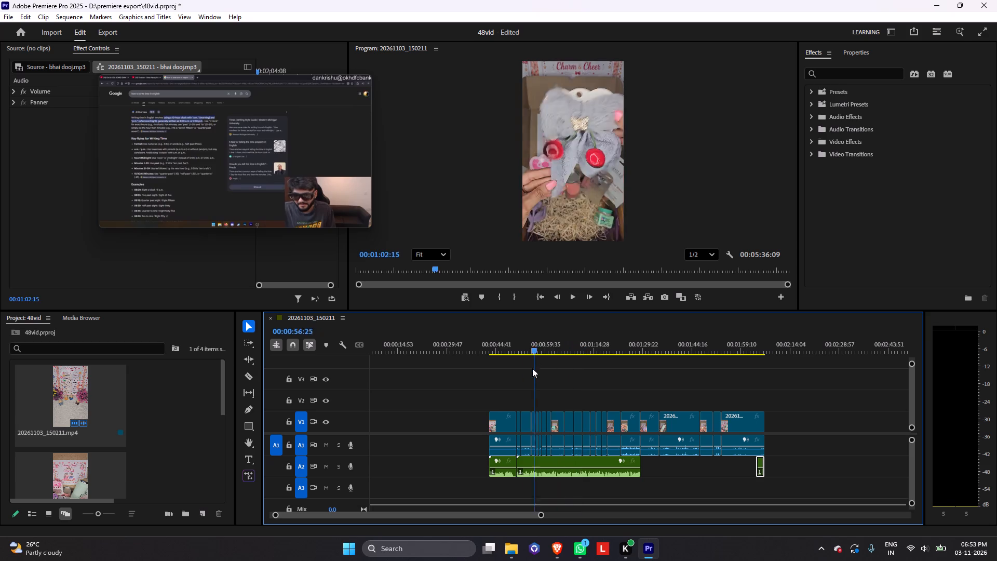
left_click_drag(532, 368, 518, 377)
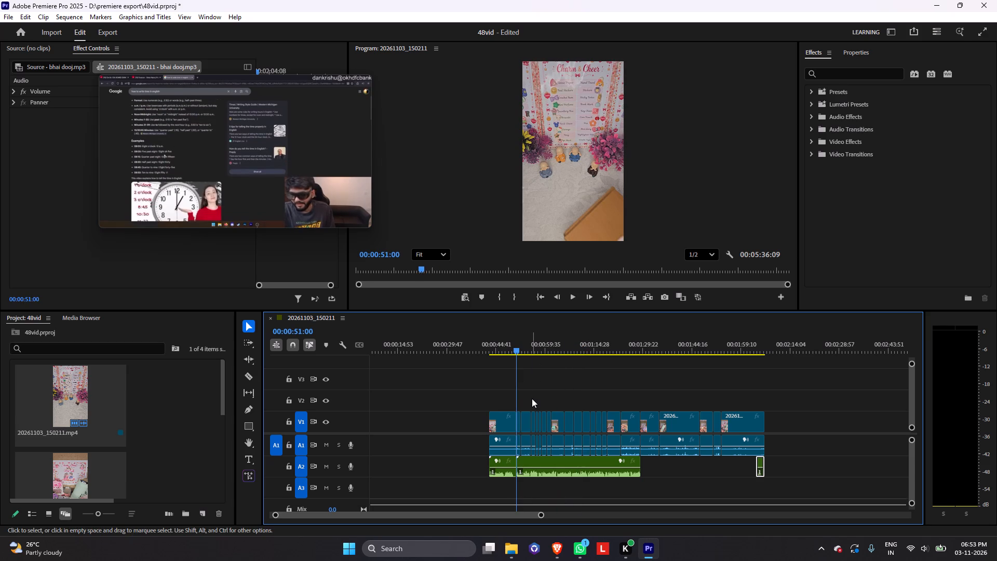
left_click(253, 430)
left_click(253, 430)
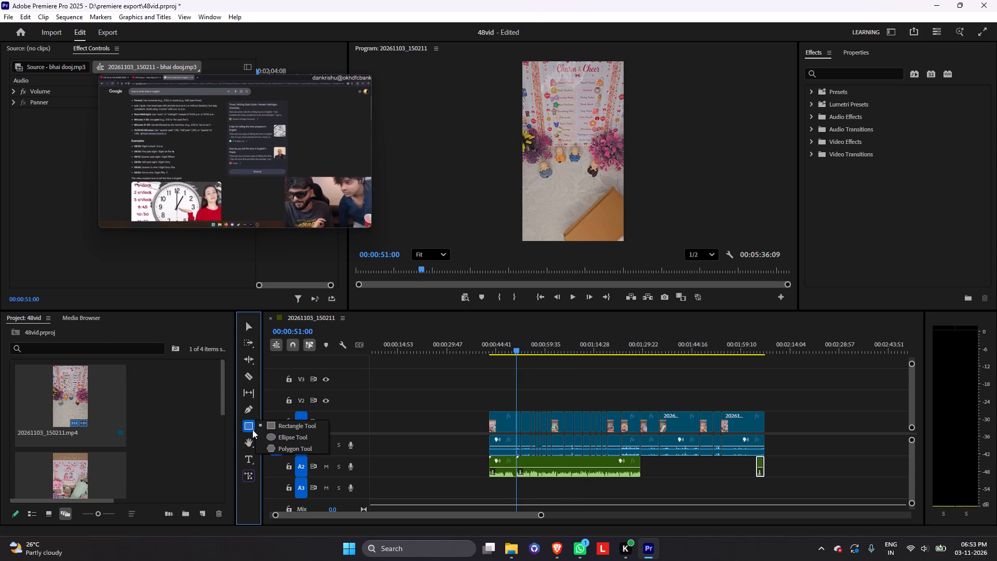
left_click(271, 428)
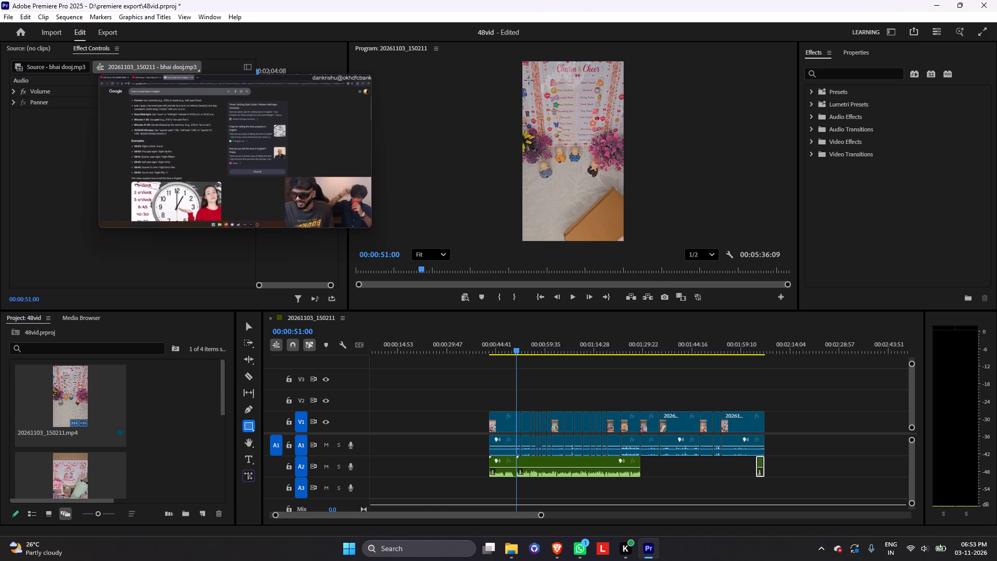
left_click_drag(529, 80, 617, 101)
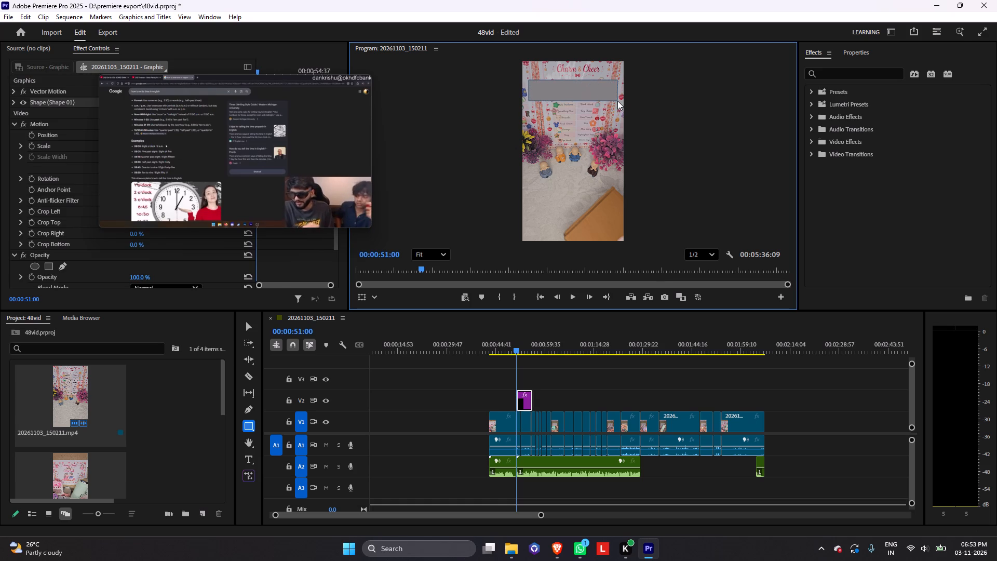
left_click_drag(617, 101, 618, 100)
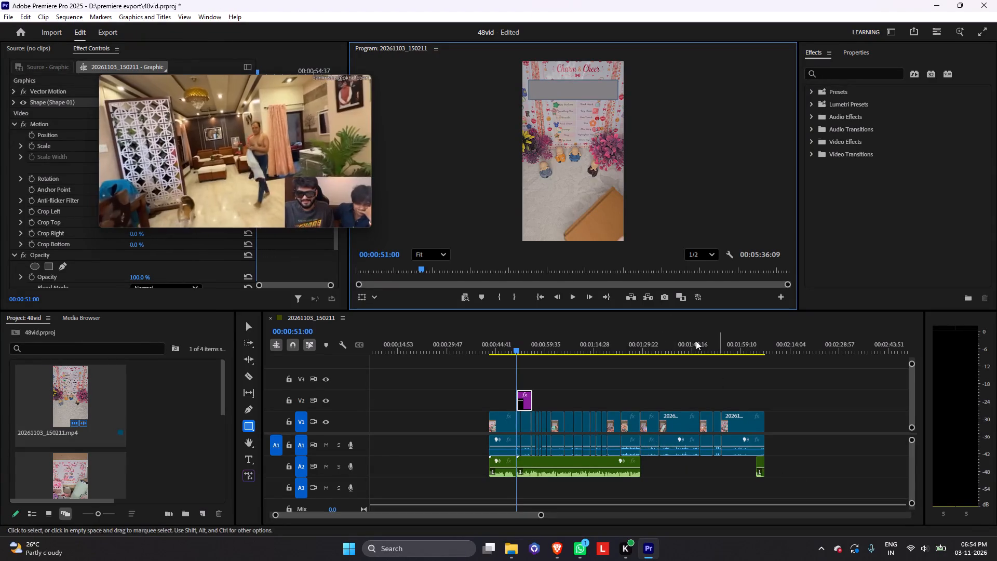
Move the floating video clear of the shape settings and set the rectangle's fill to white, FFFFFF.
left_click_drag(222, 390, 225, 444)
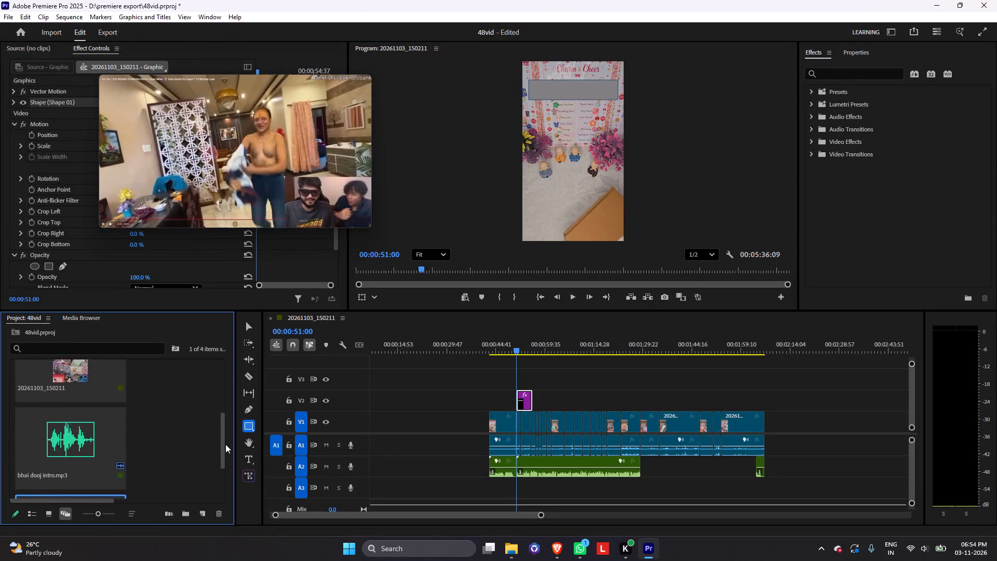
left_click_drag(225, 444, 234, 493)
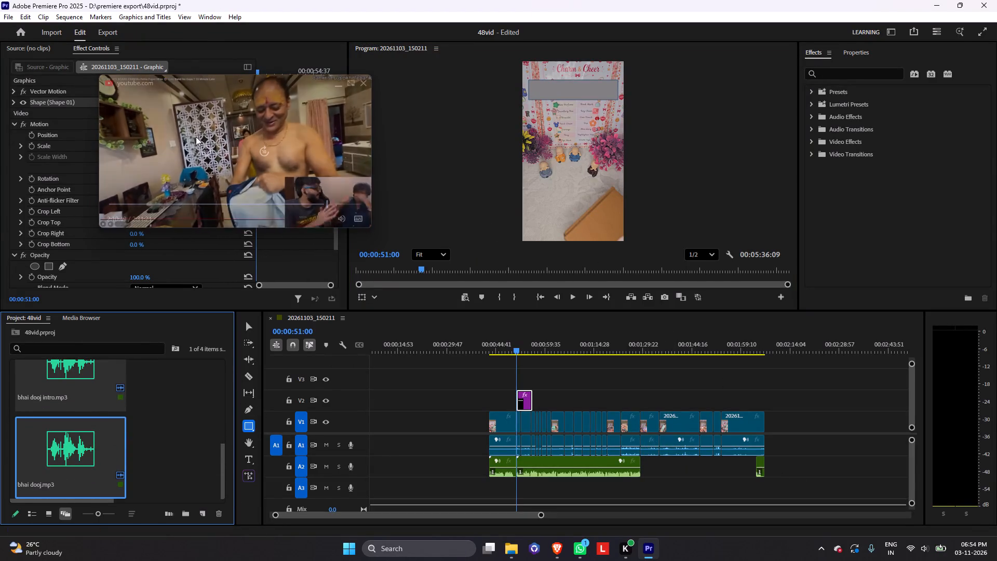
left_click_drag(290, 137, 432, 219)
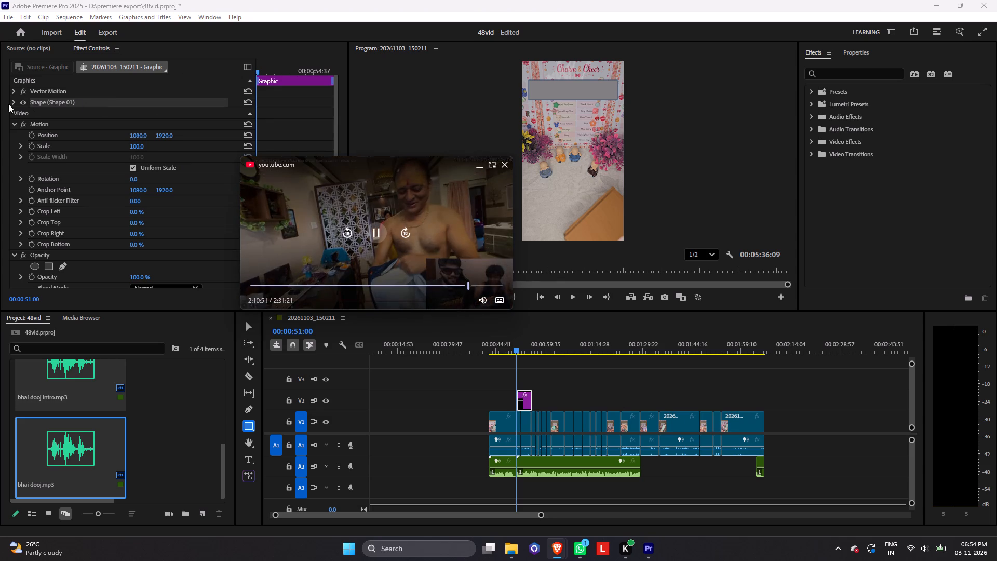
left_click(14, 103)
left_click(53, 168)
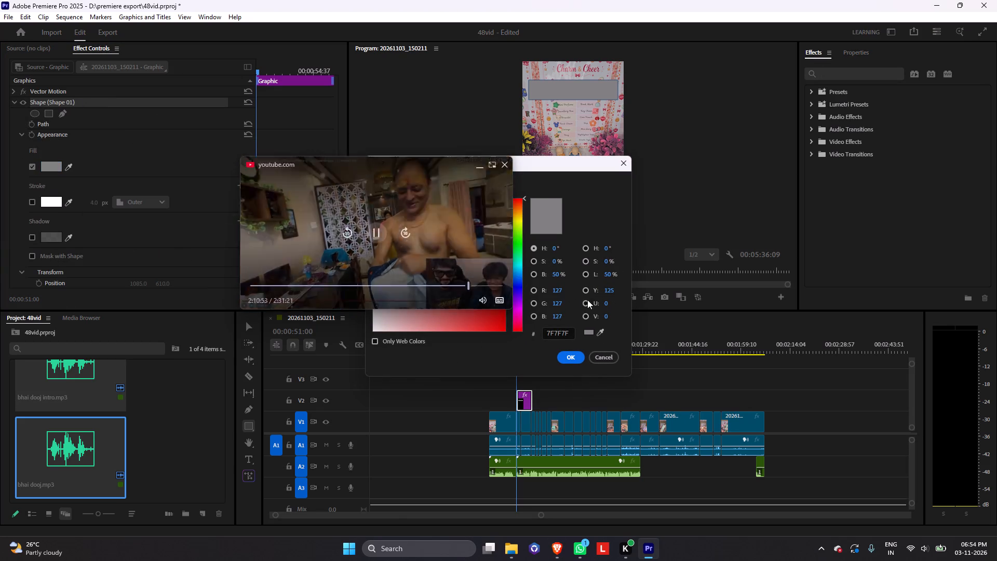
left_click_drag(374, 322, 301, 365)
left_click(567, 354)
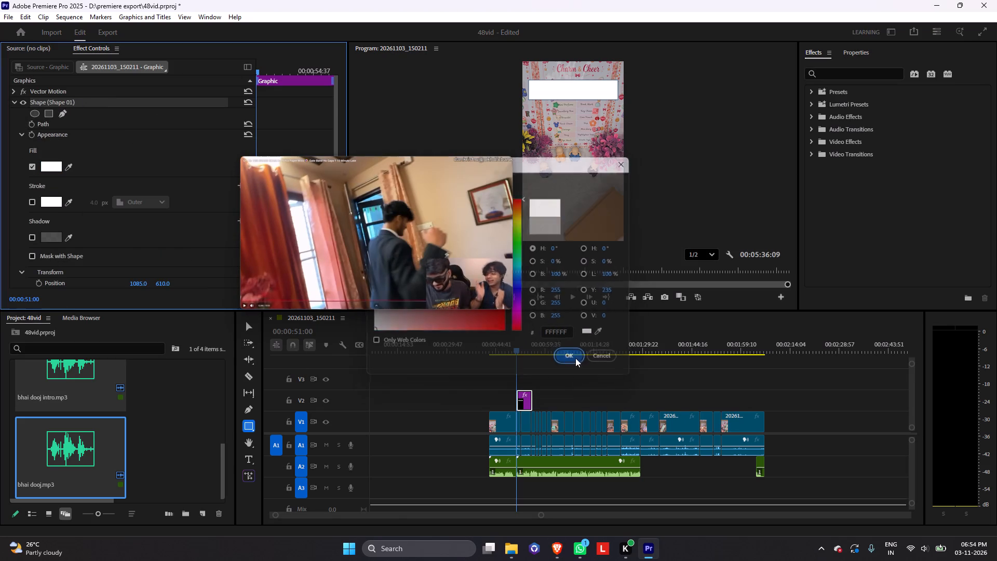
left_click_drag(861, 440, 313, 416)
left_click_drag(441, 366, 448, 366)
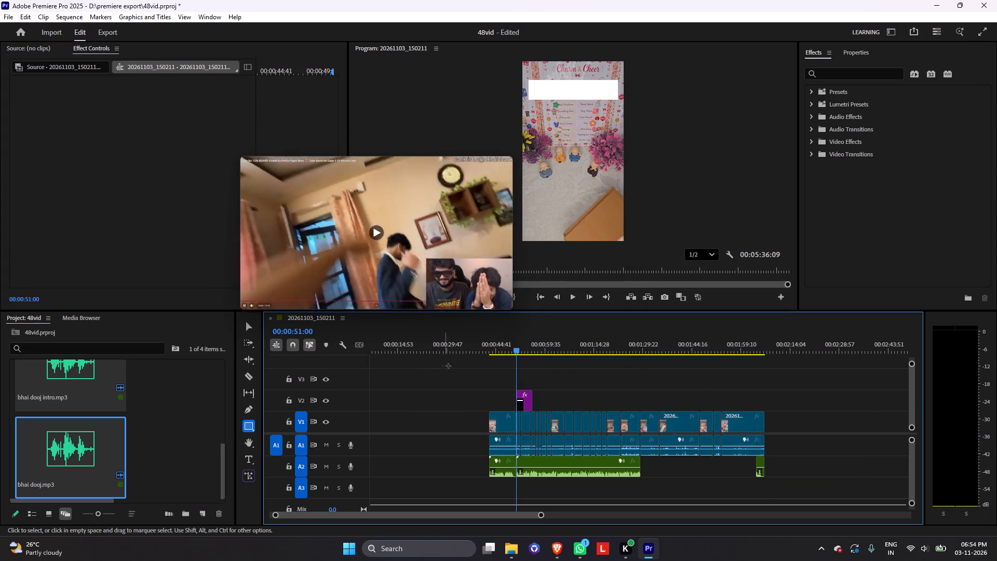
Select every clip across all tracks and move them together to start at the beginning of the timeline.
left_click_drag(448, 366, 868, 497)
left_click_drag(682, 423, 574, 431)
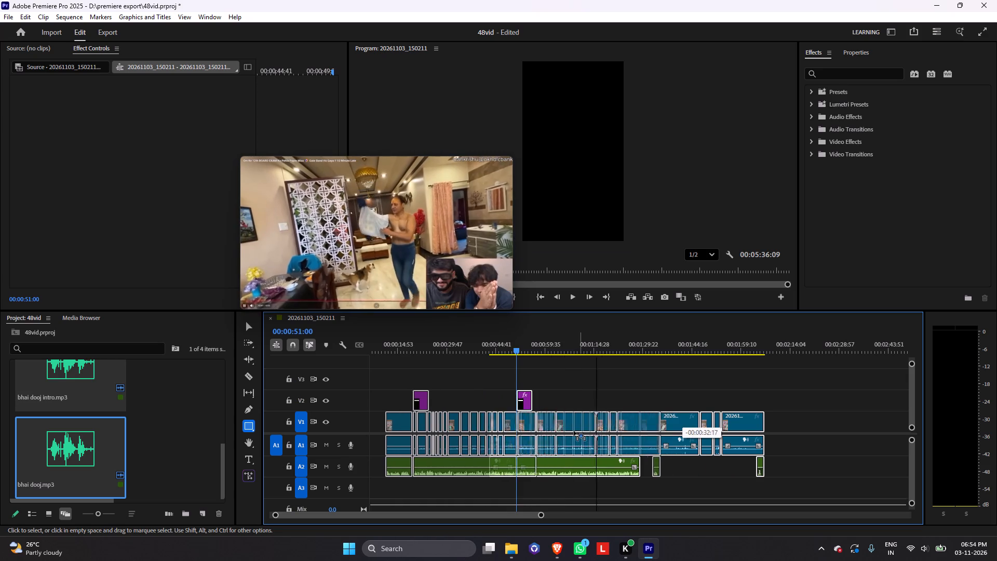
left_click_drag(574, 431, 592, 433)
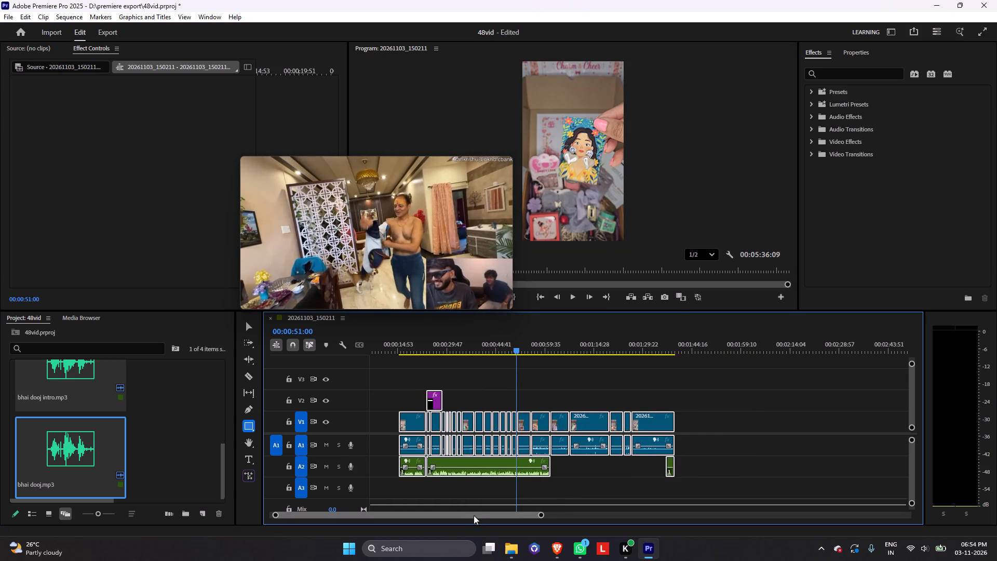
left_click_drag(474, 515, 386, 498)
left_click_drag(598, 420, 496, 441)
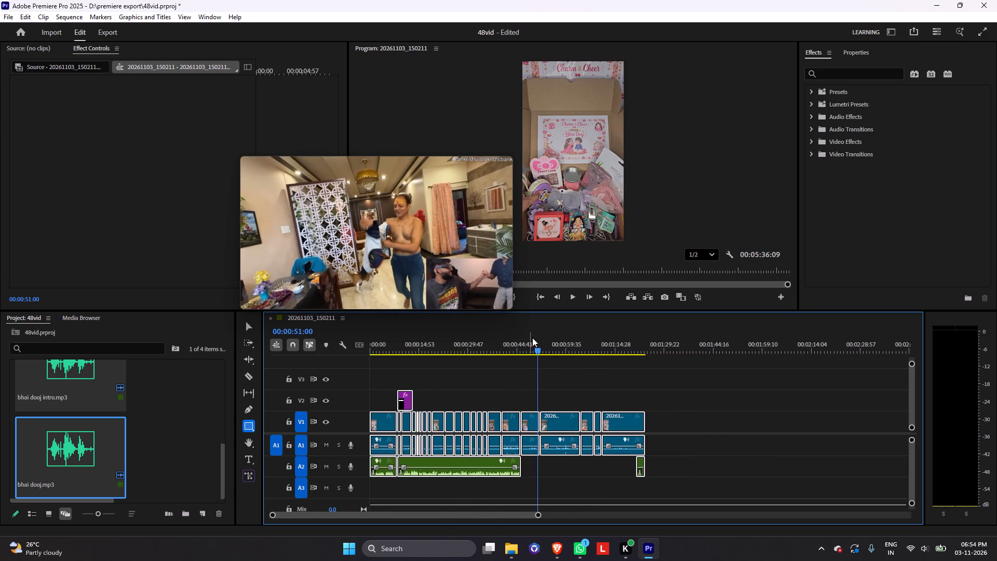
Scrub through the repositioned sequence to its end and back, reviewing the product shots up to the bottle clip at 00:01:00:53.
left_click_drag(537, 348, 642, 378)
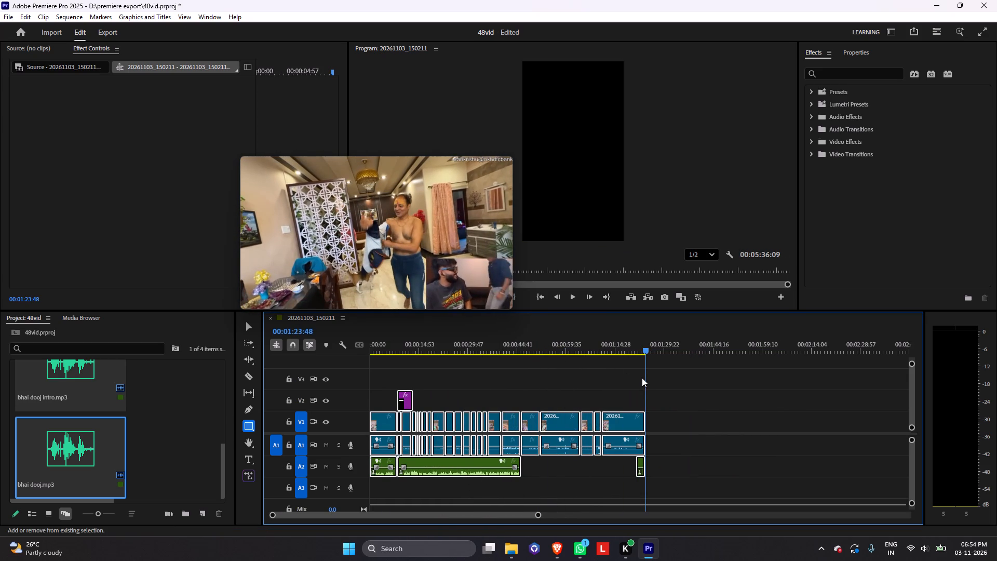
left_click_drag(642, 378, 420, 421)
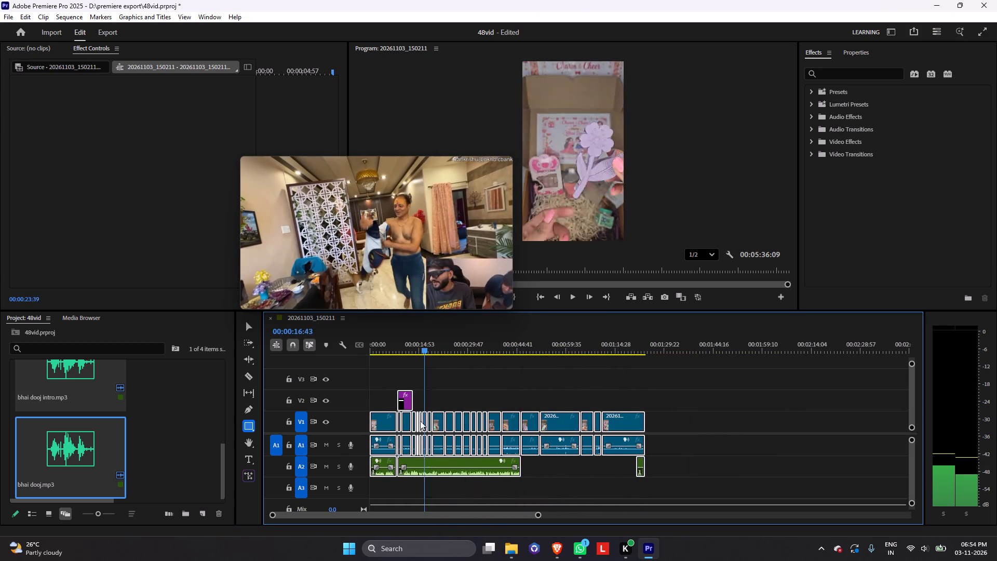
left_click_drag(420, 421, 429, 420)
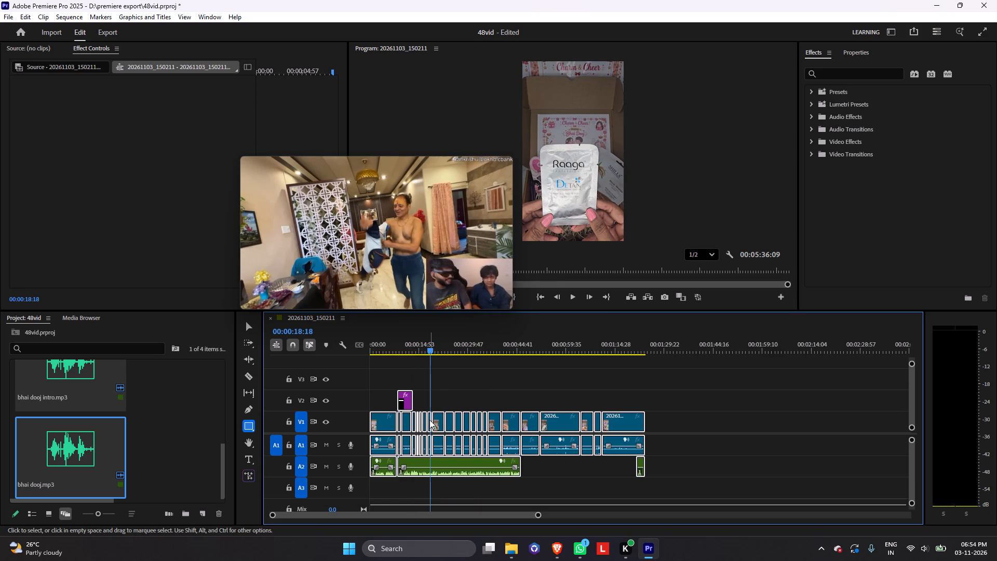
left_click_drag(428, 349, 551, 382)
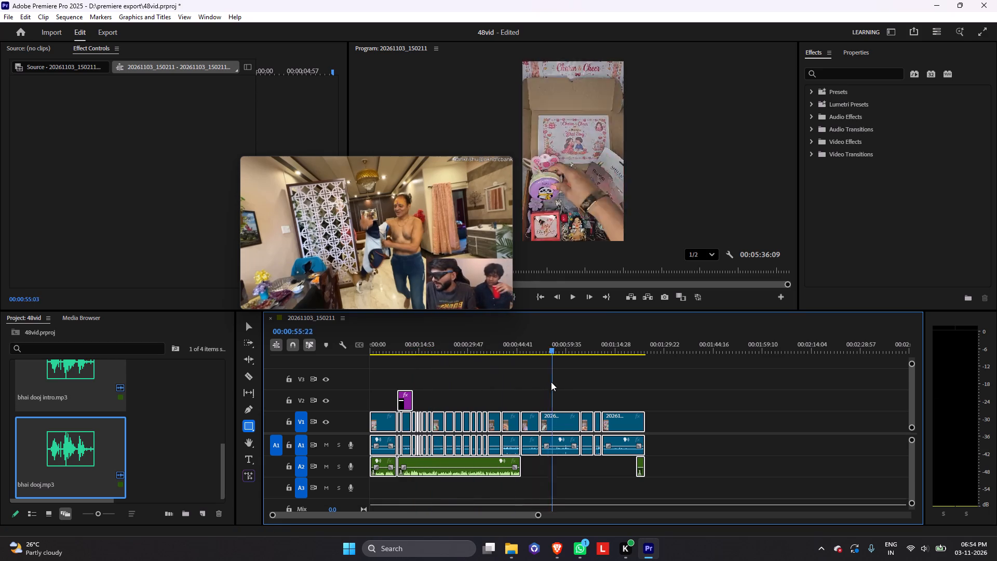
left_click_drag(551, 382, 568, 384)
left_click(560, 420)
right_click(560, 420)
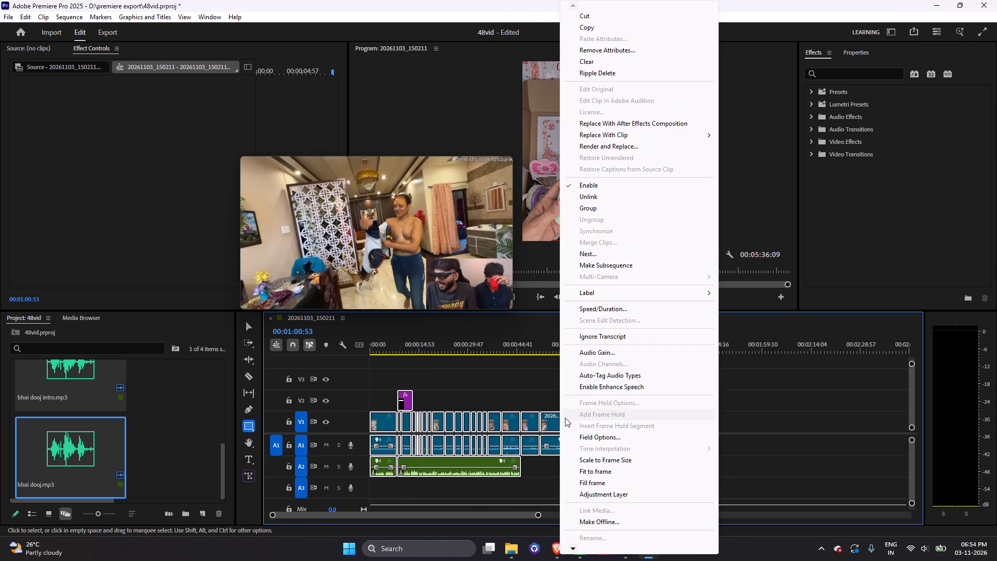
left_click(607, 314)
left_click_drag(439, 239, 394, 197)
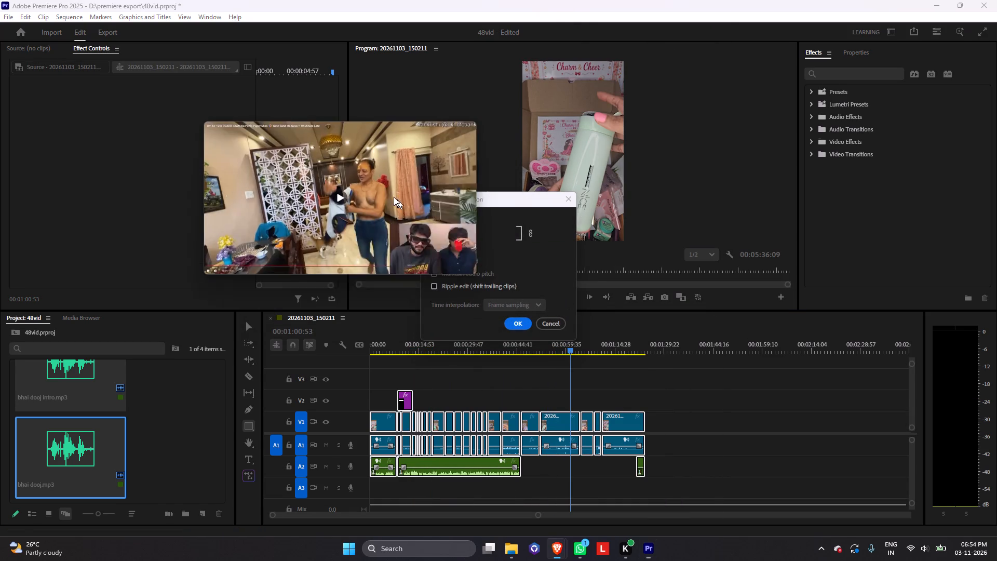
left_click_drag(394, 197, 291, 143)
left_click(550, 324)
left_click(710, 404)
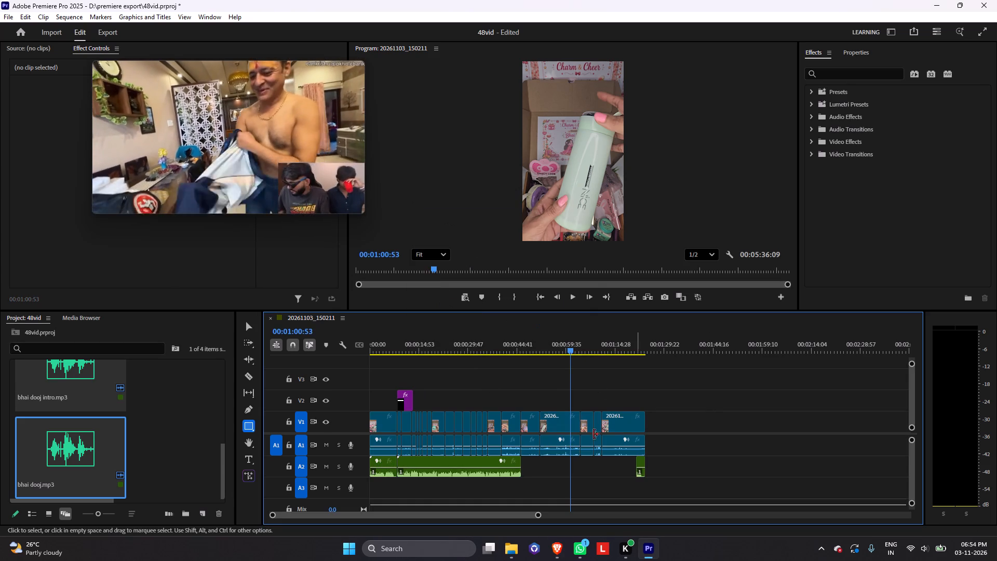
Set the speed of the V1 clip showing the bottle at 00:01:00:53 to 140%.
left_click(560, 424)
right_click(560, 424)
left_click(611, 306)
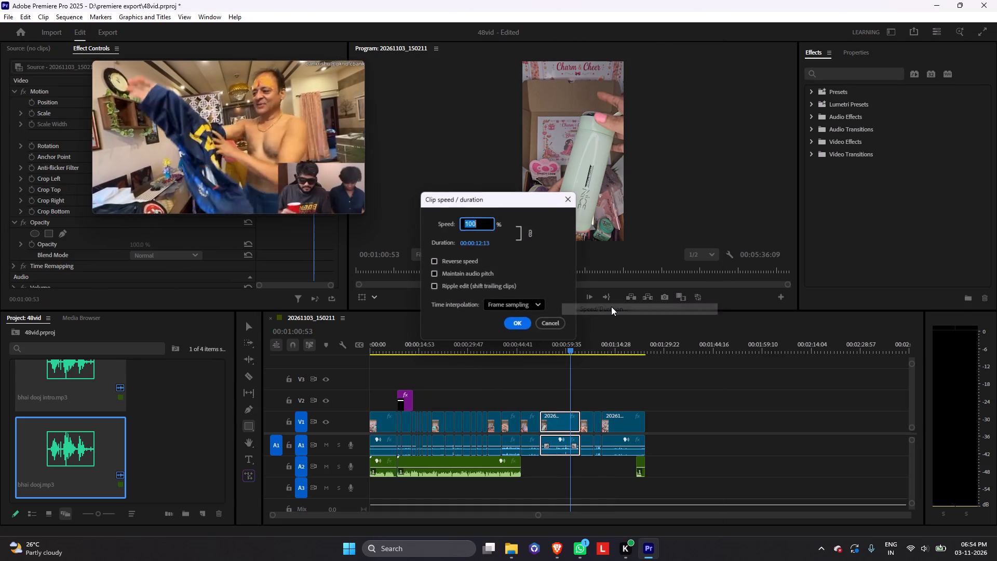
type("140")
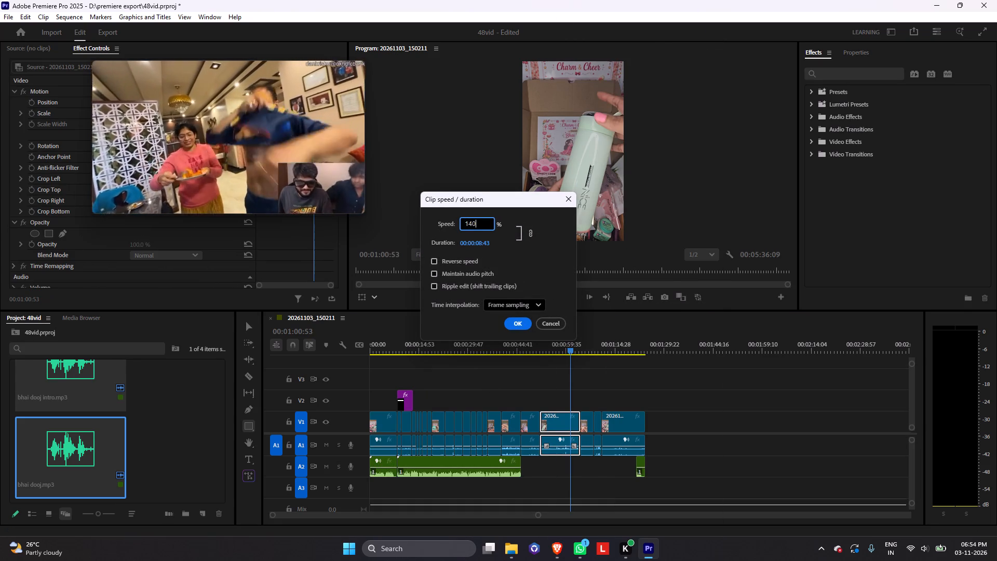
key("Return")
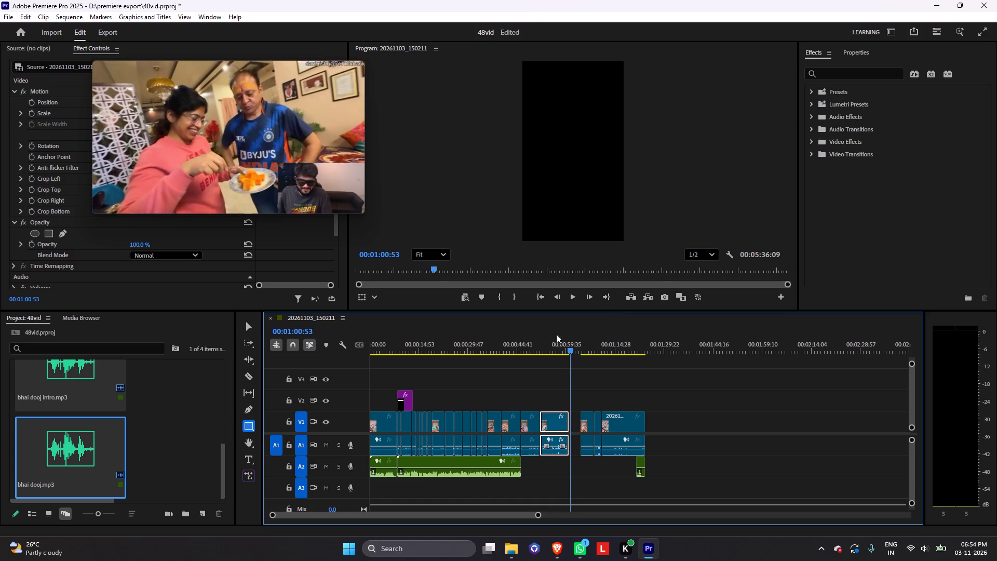
Set the speed of the selected bottle clip on V1 to 150%.
right_click(550, 426)
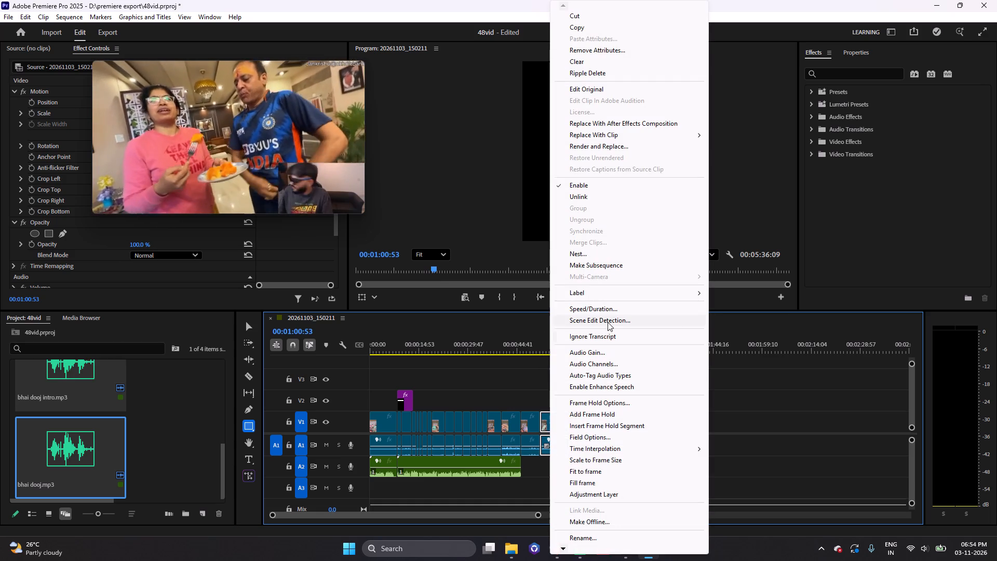
left_click(606, 309)
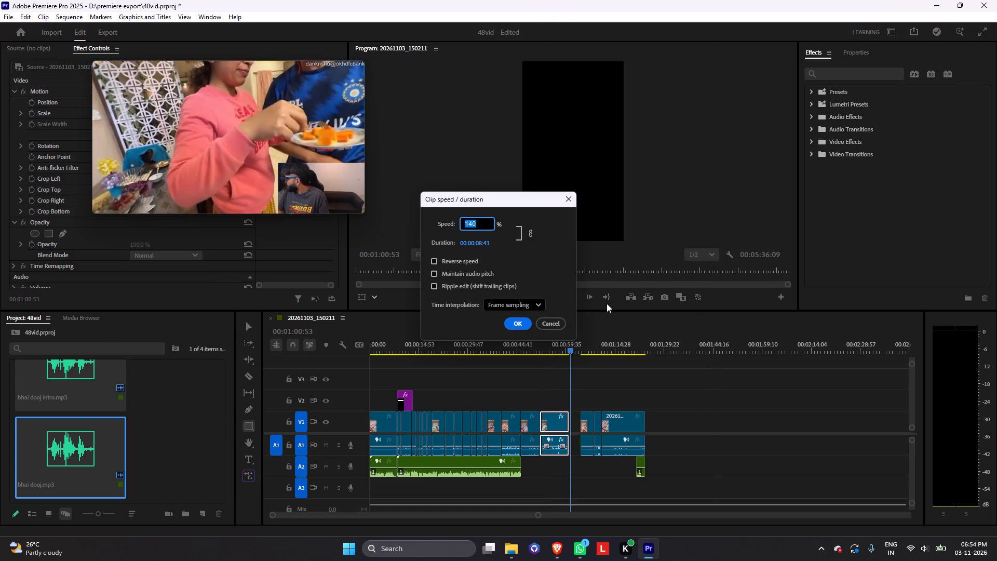
type("150")
key("Return")
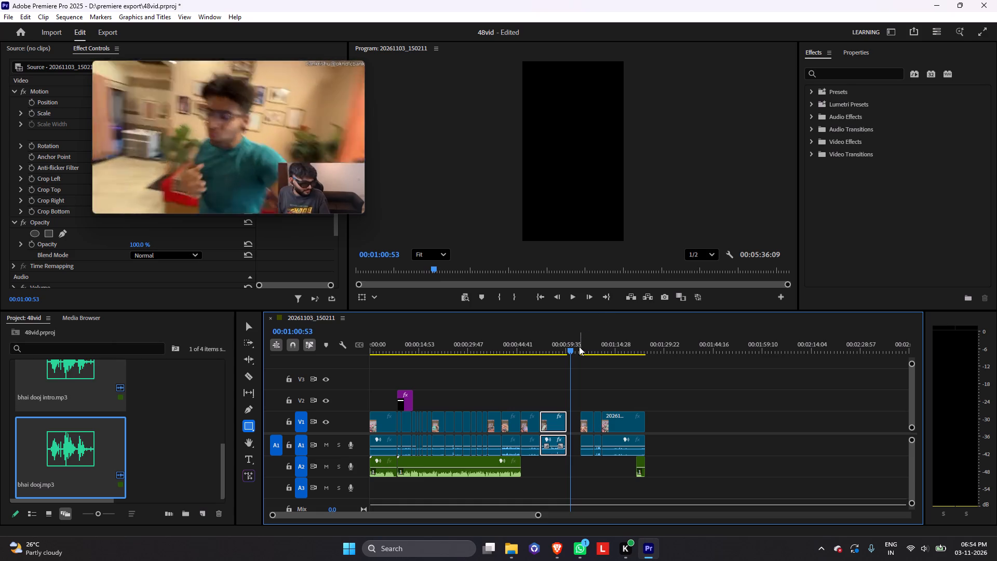
Scrub back and forth through the closing shots after the speed-changed clip to judge where the video should end.
left_click_drag(571, 352, 567, 357)
left_click_drag(568, 348, 602, 359)
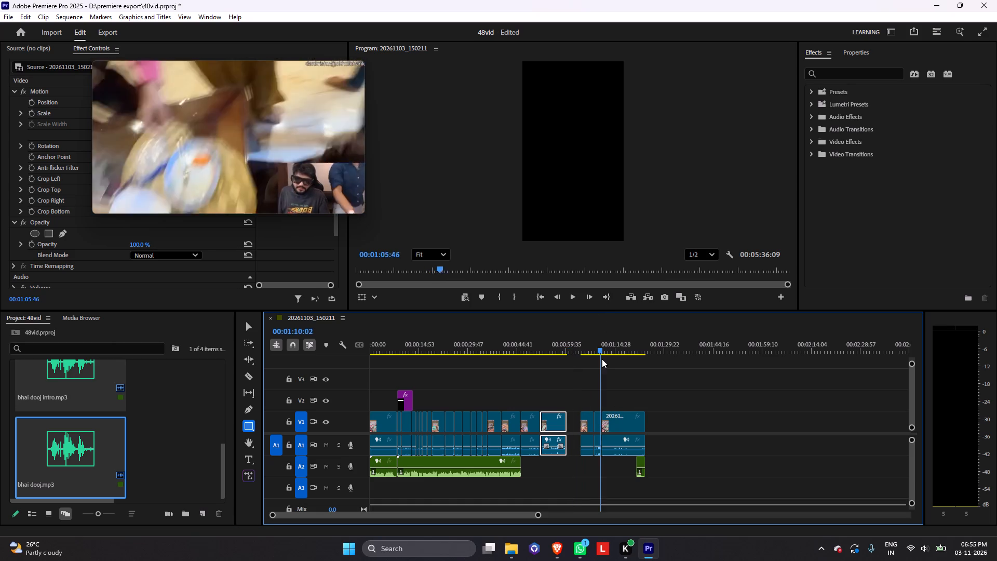
left_click_drag(602, 359, 600, 367)
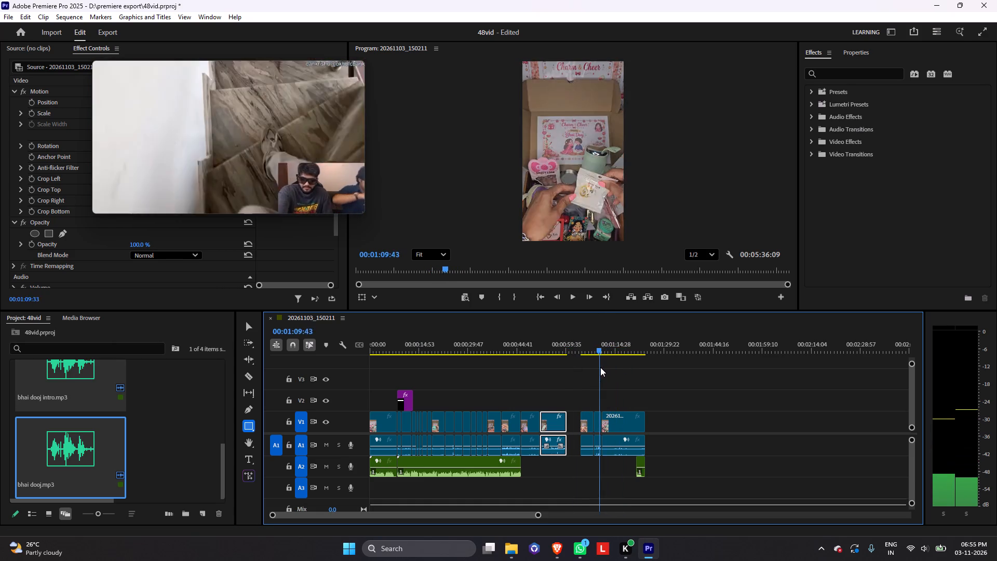
left_click_drag(600, 367, 641, 373)
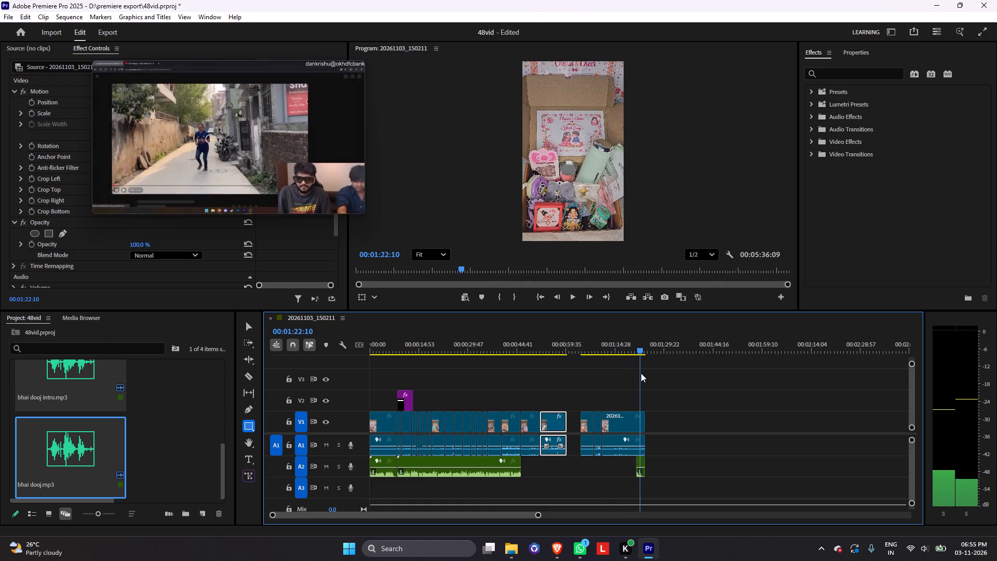
left_click_drag(641, 373, 610, 388)
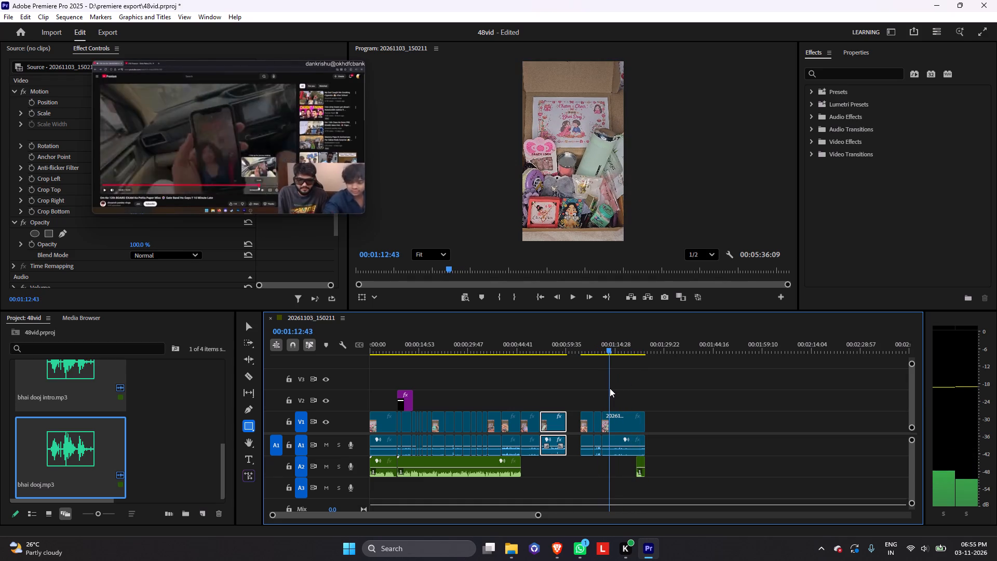
left_click_drag(610, 388, 610, 389)
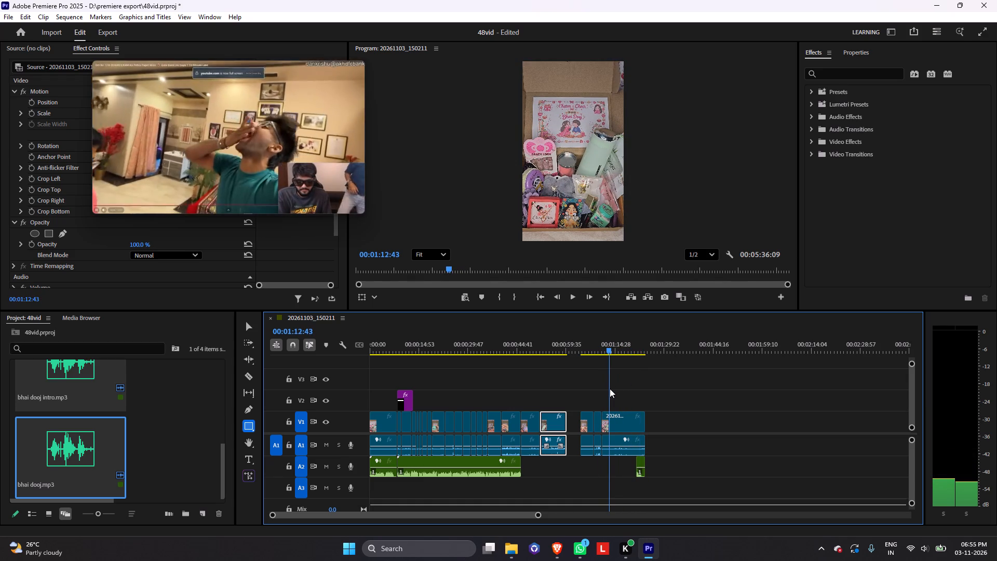
left_click_drag(610, 389, 618, 390)
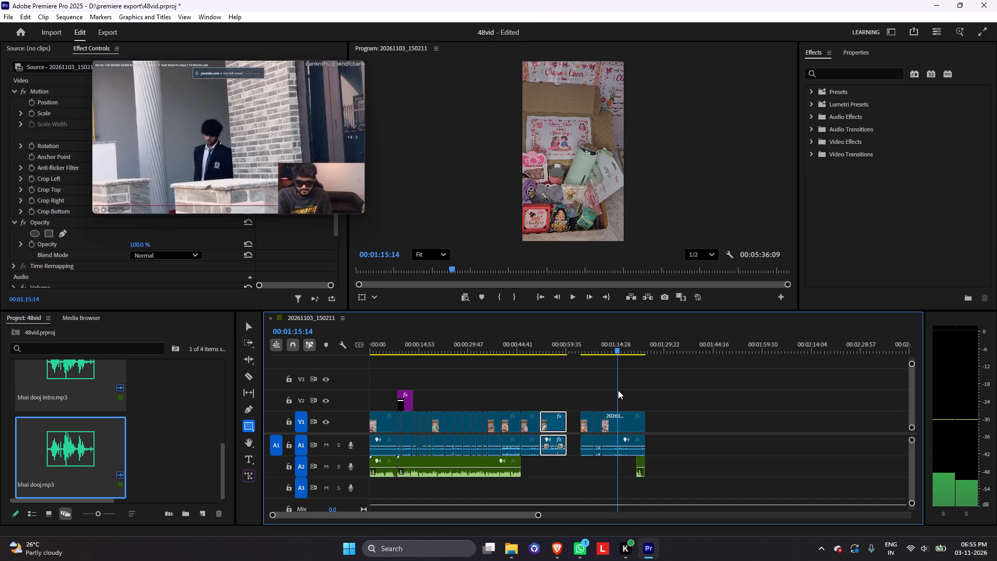
left_click_drag(618, 390, 615, 399)
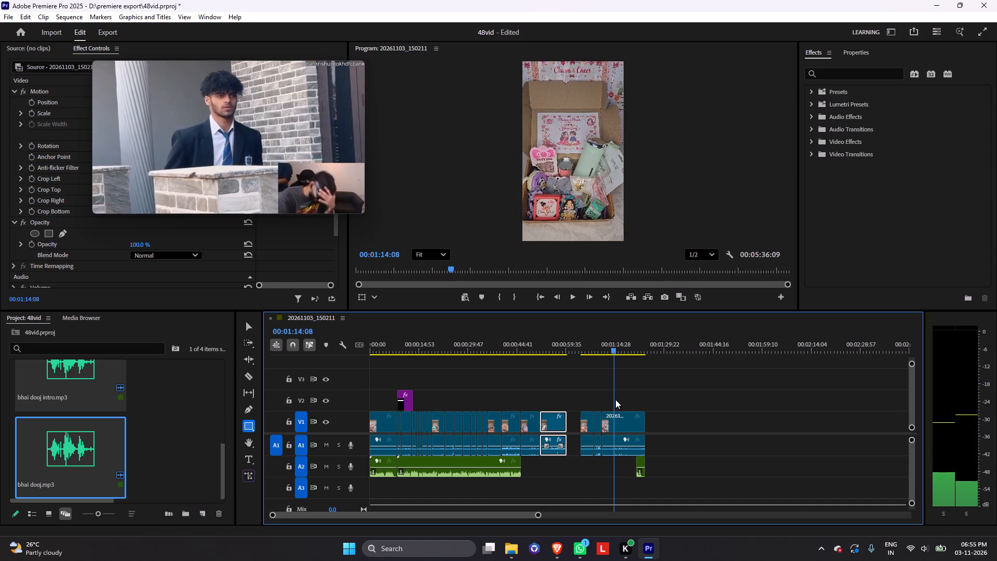
left_click_drag(615, 399, 641, 406)
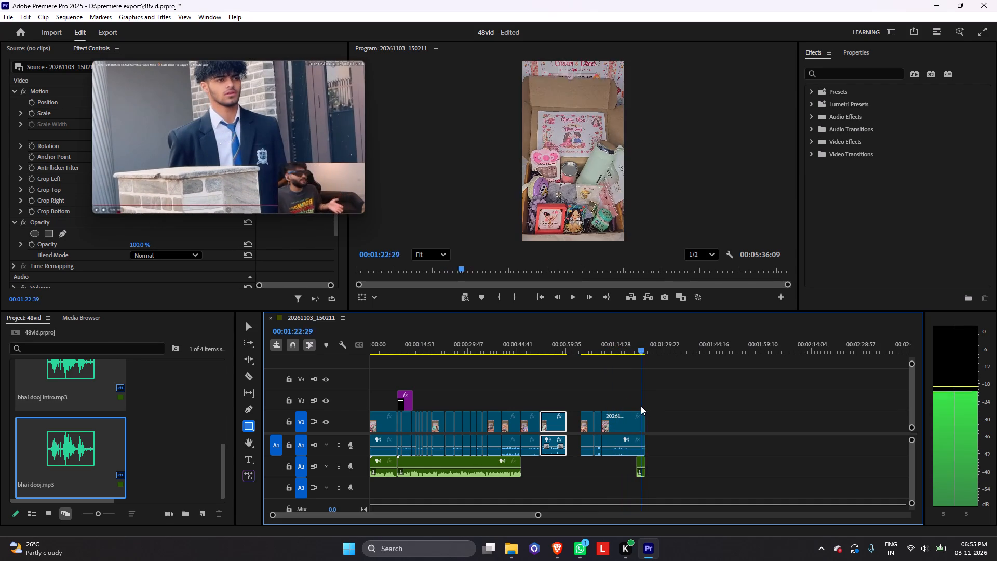
Split the last video clip at 00:01:13:11 and delete the part after the cut.
left_click_drag(641, 406, 610, 423)
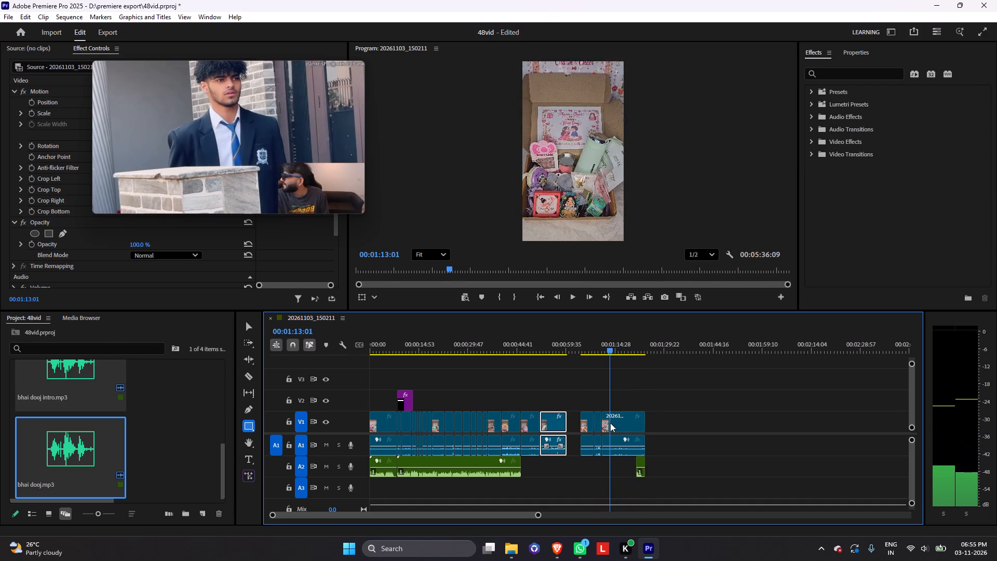
left_click_drag(610, 423, 611, 424)
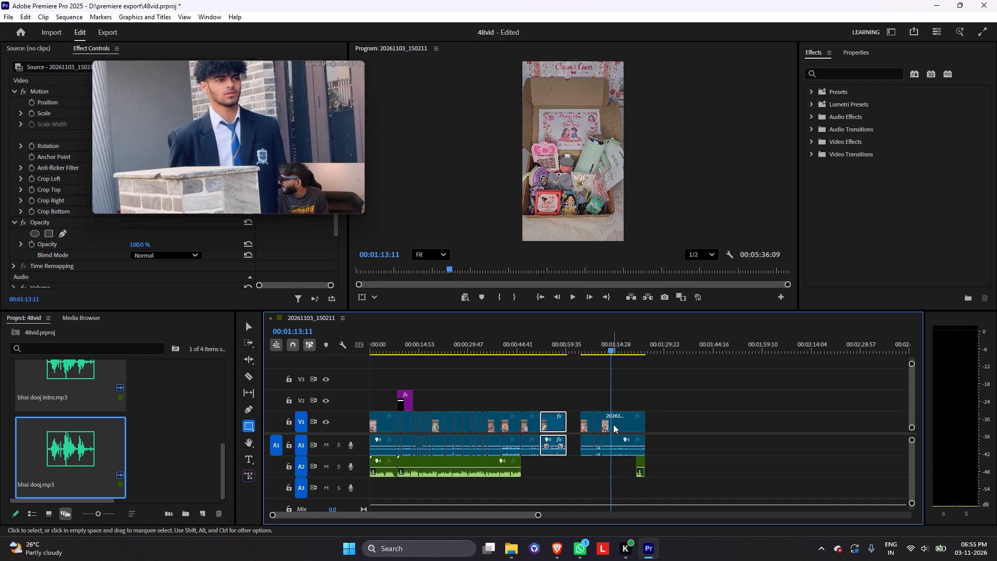
left_click(622, 424)
right_click(622, 424)
left_click(581, 393)
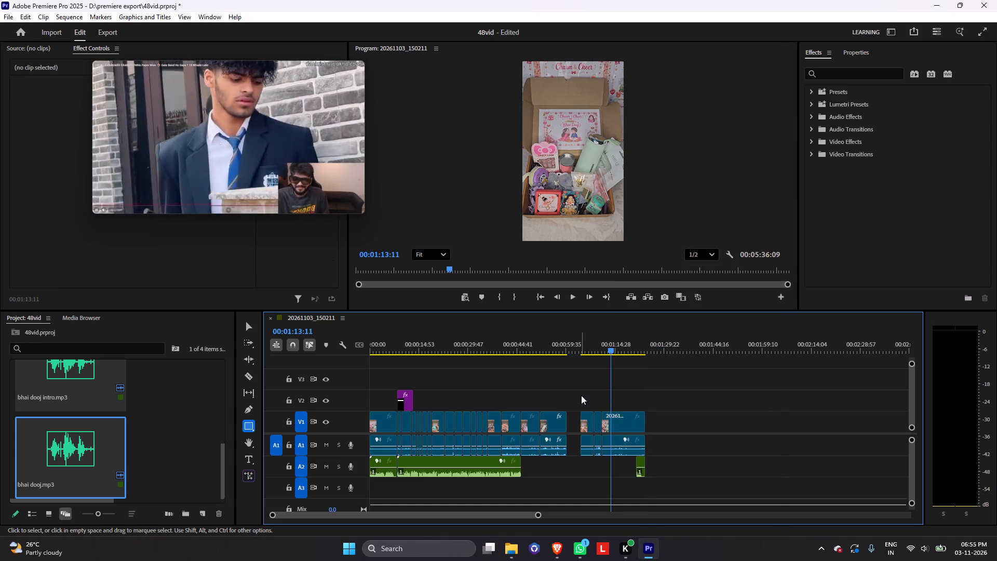
left_click(622, 421)
key("ctrl+k")
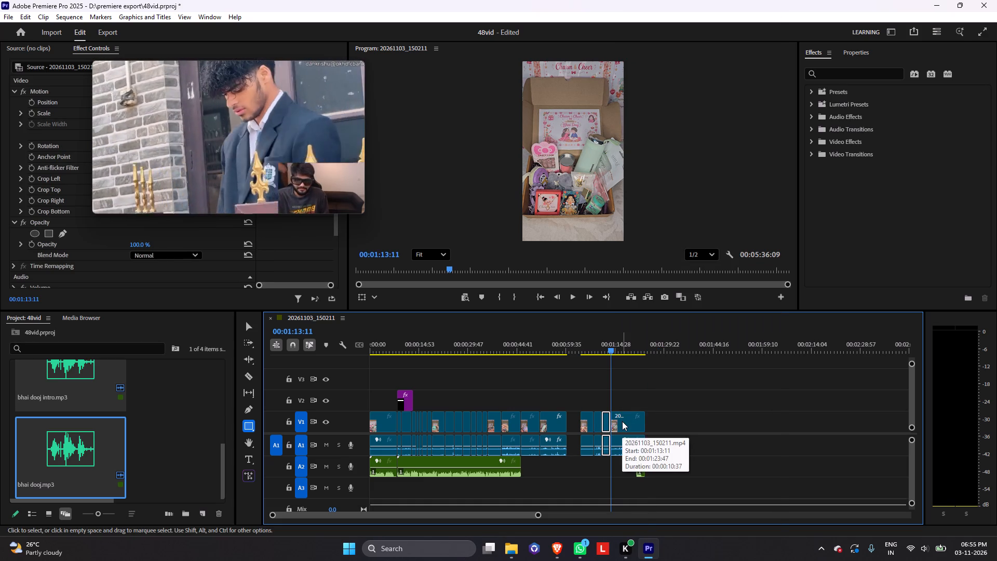
left_click(622, 421)
key("Delete")
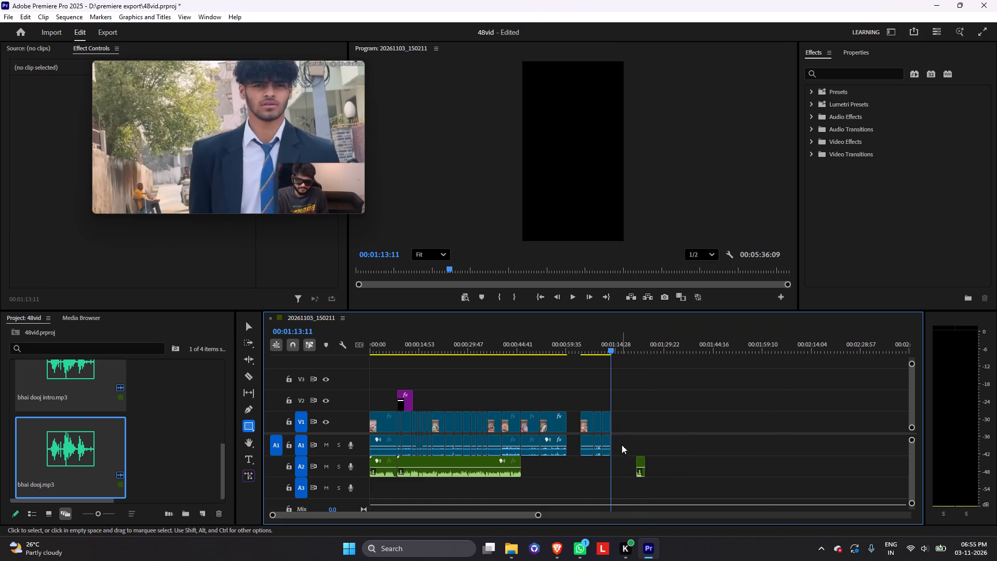
Move the short closing piece of voiceover earlier on A2 so it ends with the trimmed video at 00:01:13:11.
left_click_drag(639, 462, 606, 463)
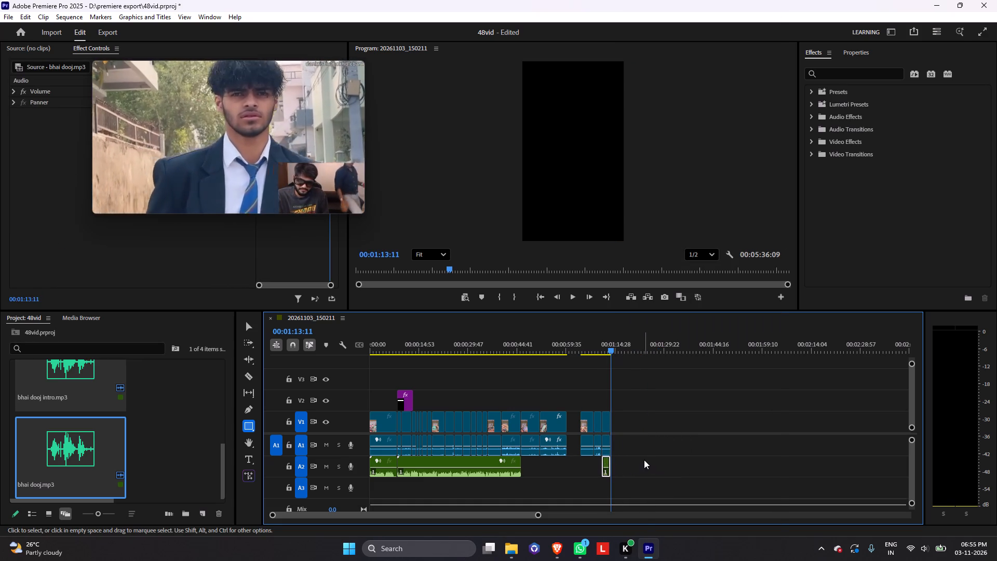
Split the last video clip on V1 at 00:01:12:10 and delete the part after the cut.
left_click_drag(538, 515, 465, 511)
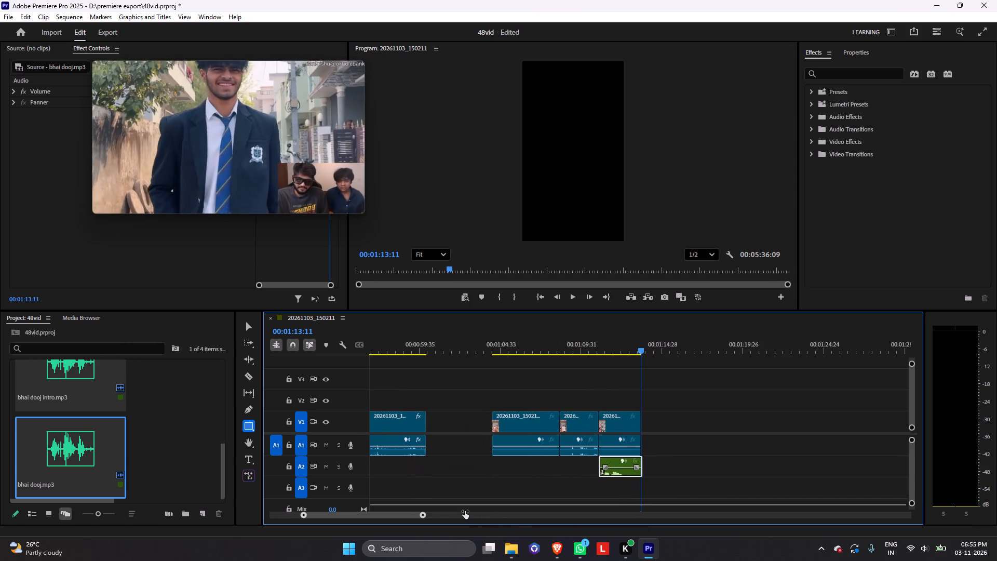
left_click_drag(465, 511, 525, 516)
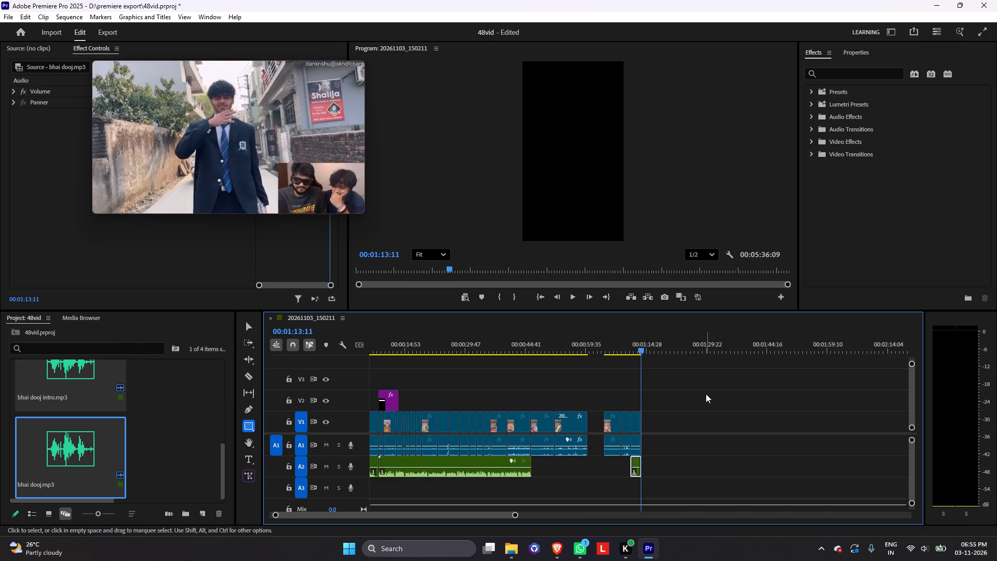
left_click_drag(517, 510, 512, 511)
left_click_drag(513, 513, 471, 512)
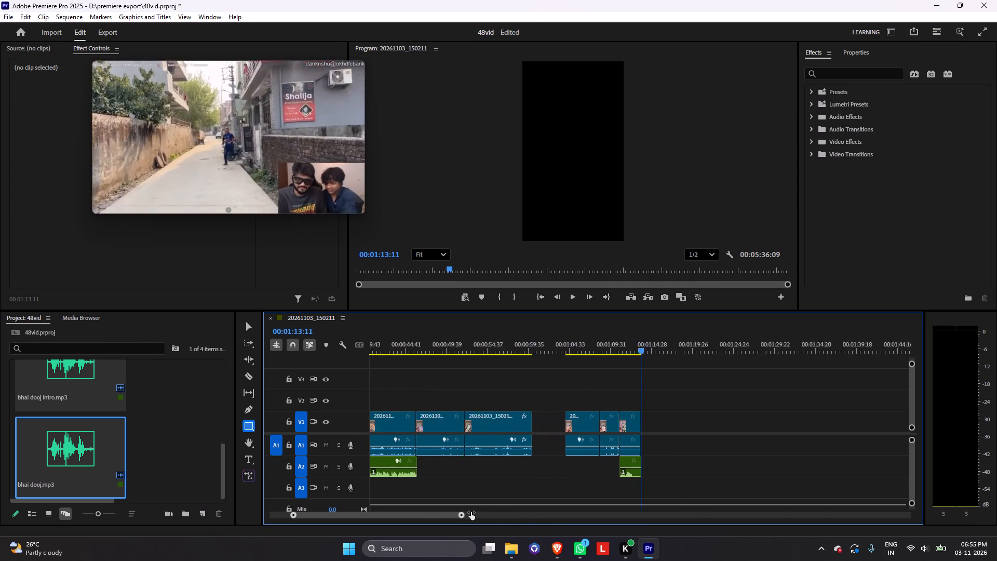
left_click_drag(471, 512, 438, 507)
left_click_drag(638, 350, 608, 371)
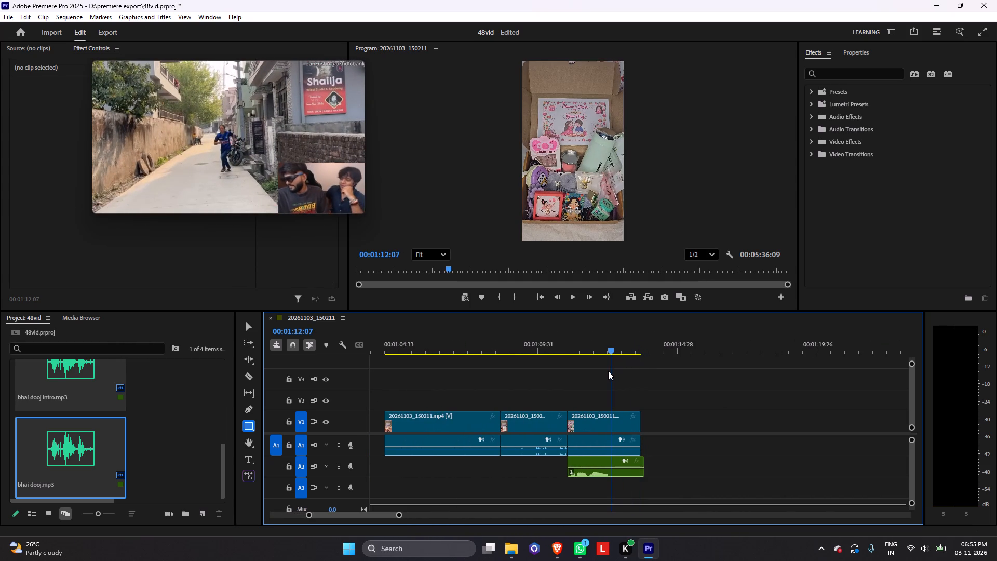
left_click_drag(608, 371, 612, 376)
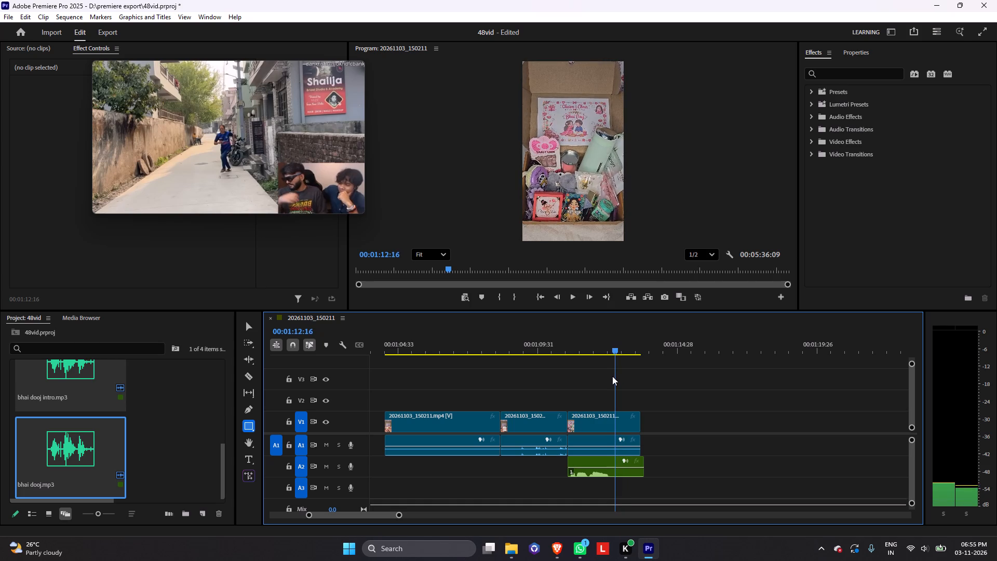
left_click_drag(612, 376, 610, 378)
left_click(615, 420)
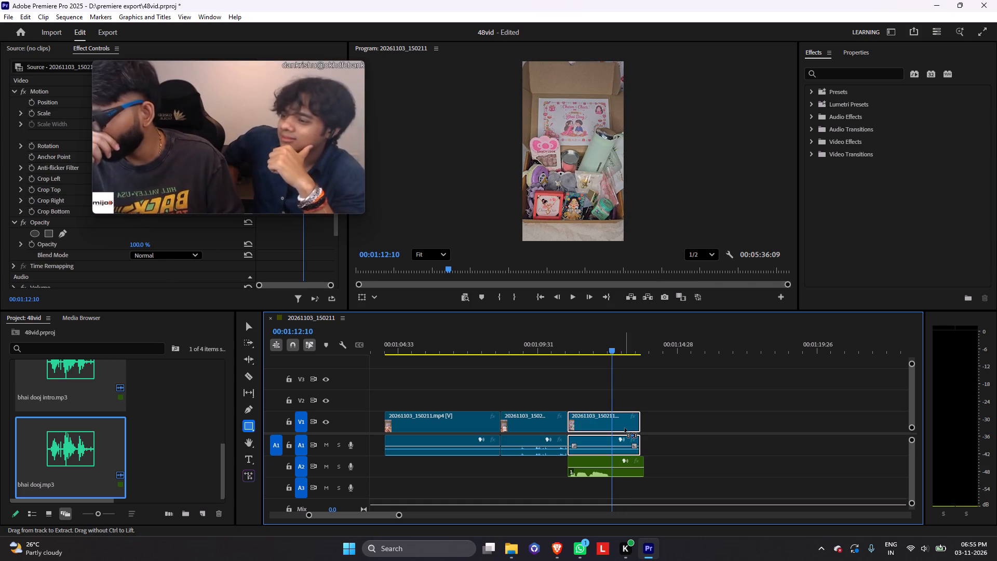
key("ctrl+k")
left_click(625, 428)
key("Delete")
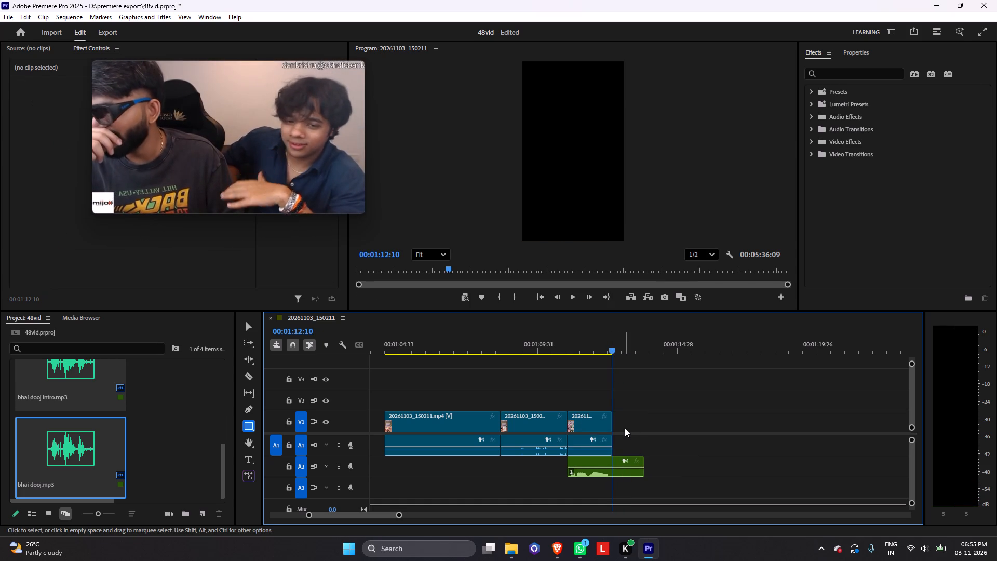
Split the closing voiceover piece on A2 at 00:01:12:10 and delete the part after the cut.
left_click(623, 465)
key("ctrl+k")
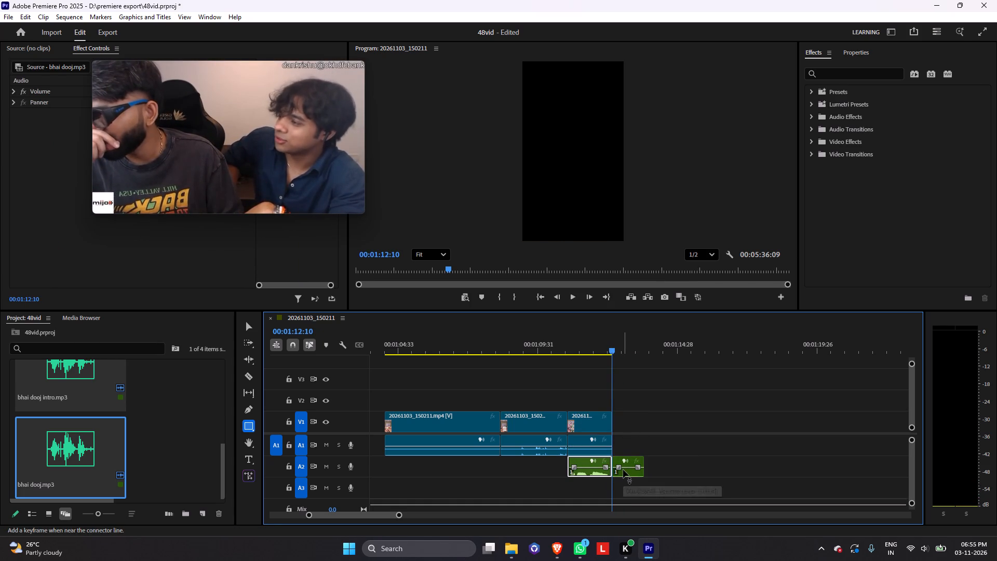
left_click_drag(668, 471, 635, 478)
key("Delete")
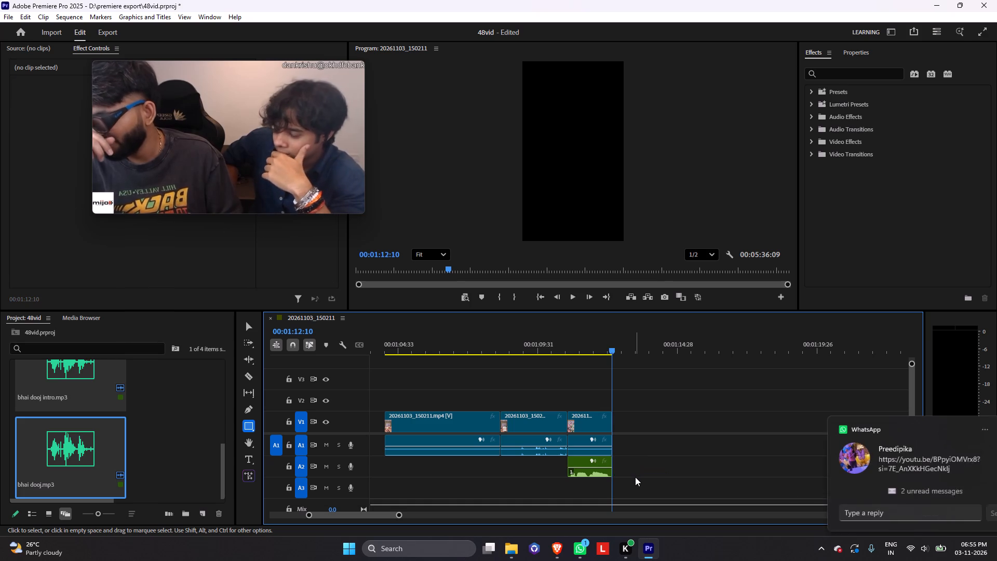
Fade out the last video clip with opacity keyframes, from 100% at 00:01:11:53 to 0% at 00:01:12:10.
left_click(601, 420)
left_click(609, 346)
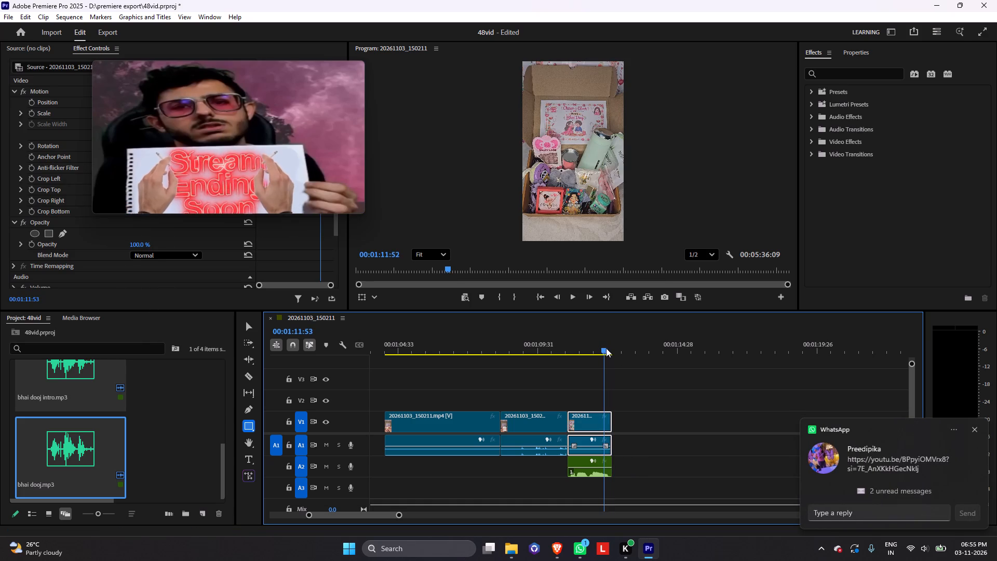
left_click(28, 243)
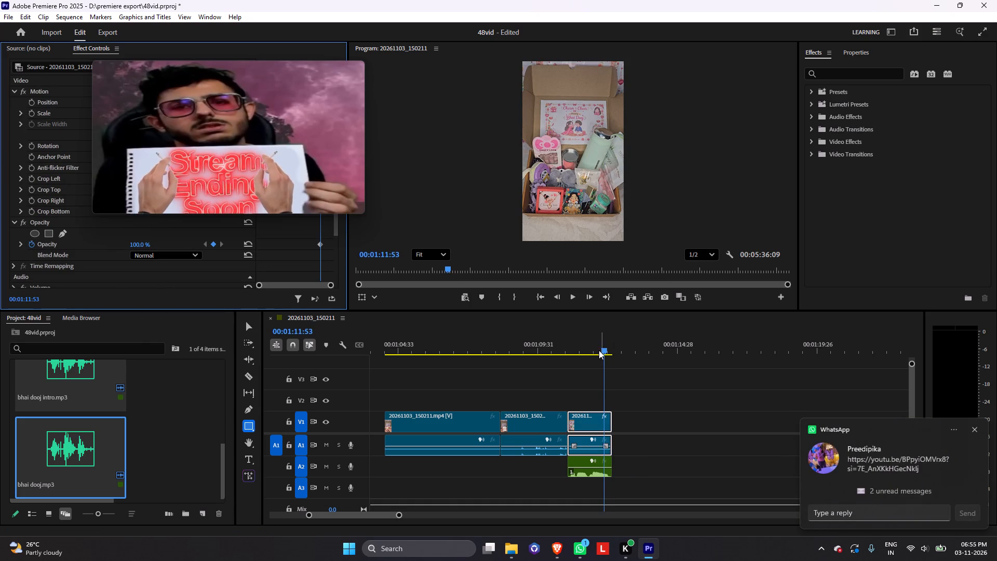
left_click_drag(598, 350, 611, 349)
left_click_drag(138, 244, 93, 240)
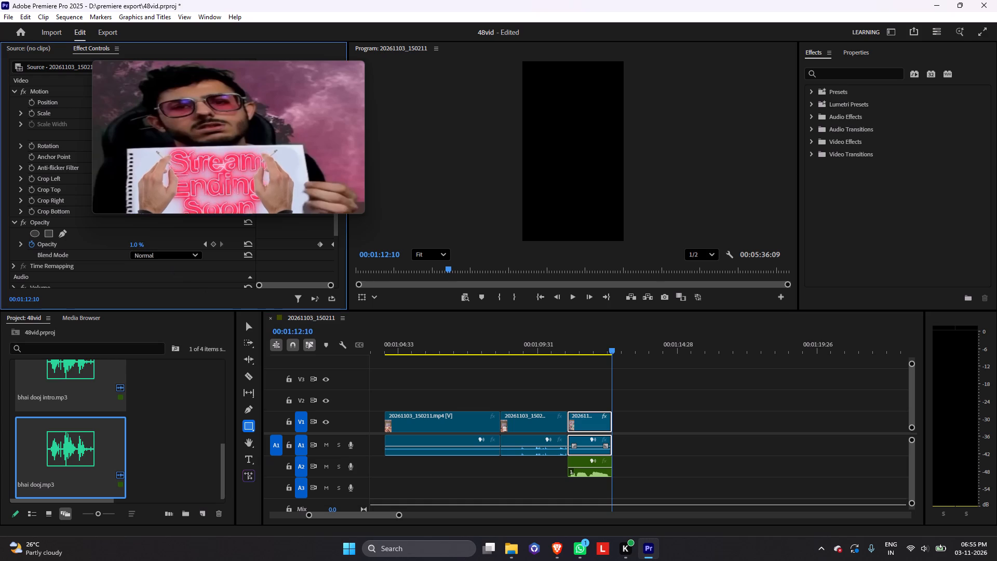
left_click_drag(93, 240, 69, 237)
Ripple delete the gap on V1 after the clip with 150% speed to close up the closing shots.
left_click_drag(363, 514, 358, 510)
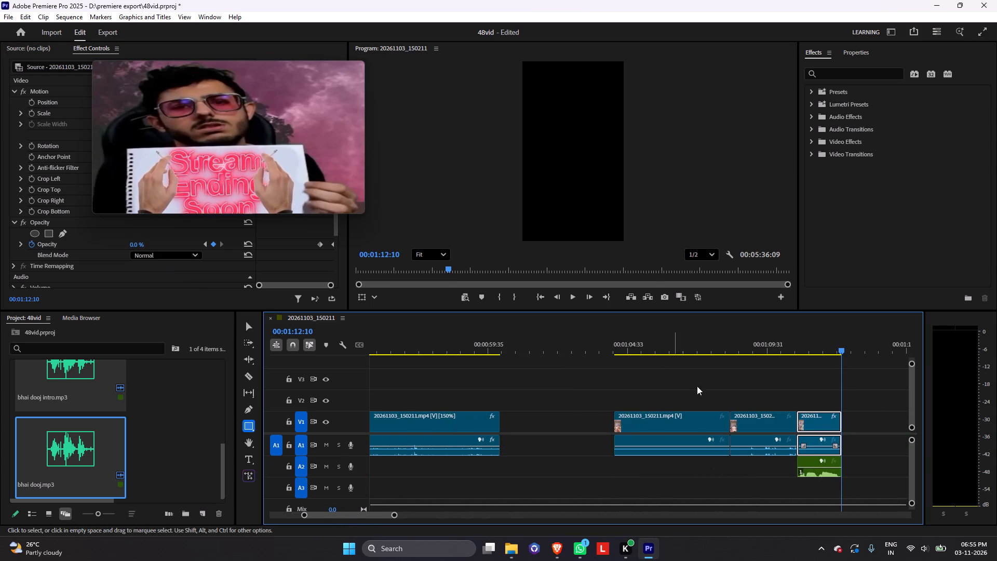
left_click_drag(845, 353, 707, 385)
left_click(546, 423)
right_click(546, 423)
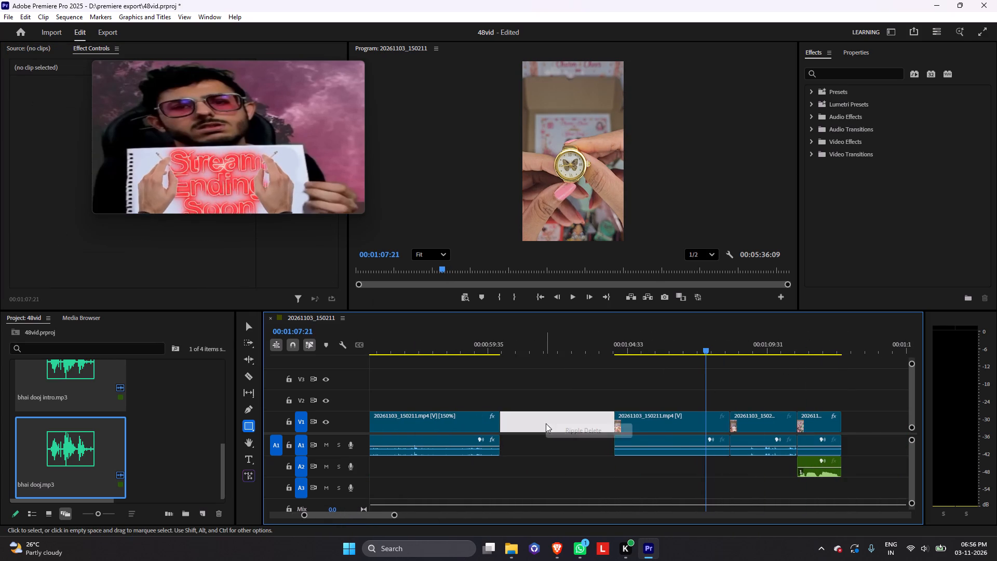
left_click(559, 427)
Set the speed of the clip starting at 00:01:00:00 on V1 to 140%.
left_click(546, 426)
right_click(546, 426)
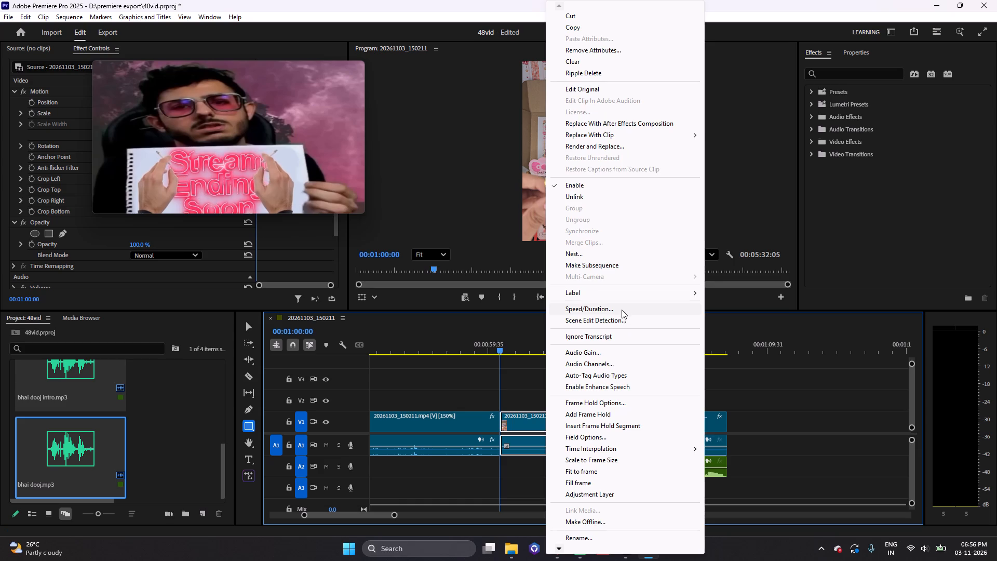
left_click(622, 310)
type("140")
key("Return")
Ripple delete the gap on V1 between the 140% speed clip and the last two clips.
left_click(597, 424)
right_click(597, 424)
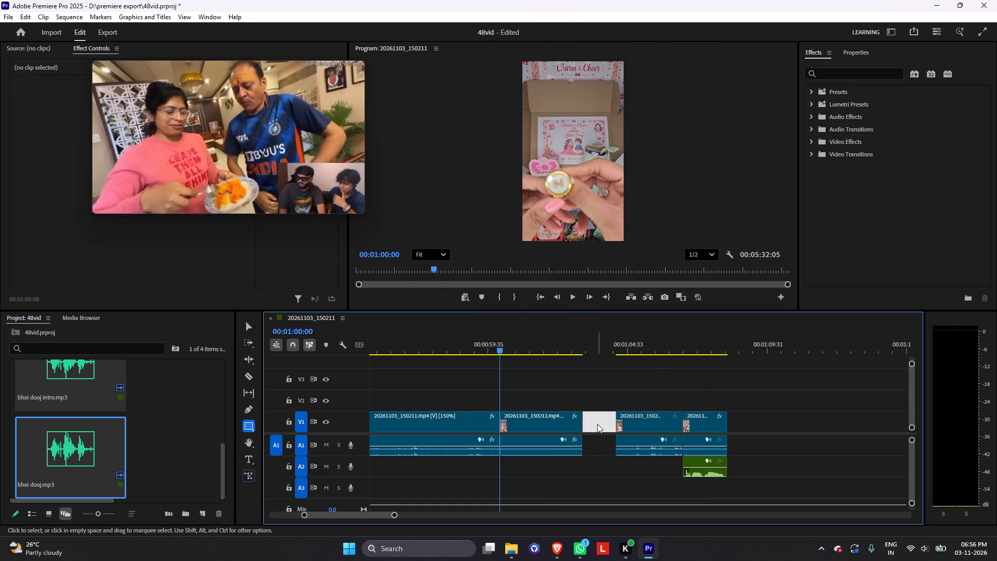
left_click(608, 431)
Scrub through the tightened sequence to its end and back to the early product shots to review the edit.
left_click_drag(397, 515, 488, 526)
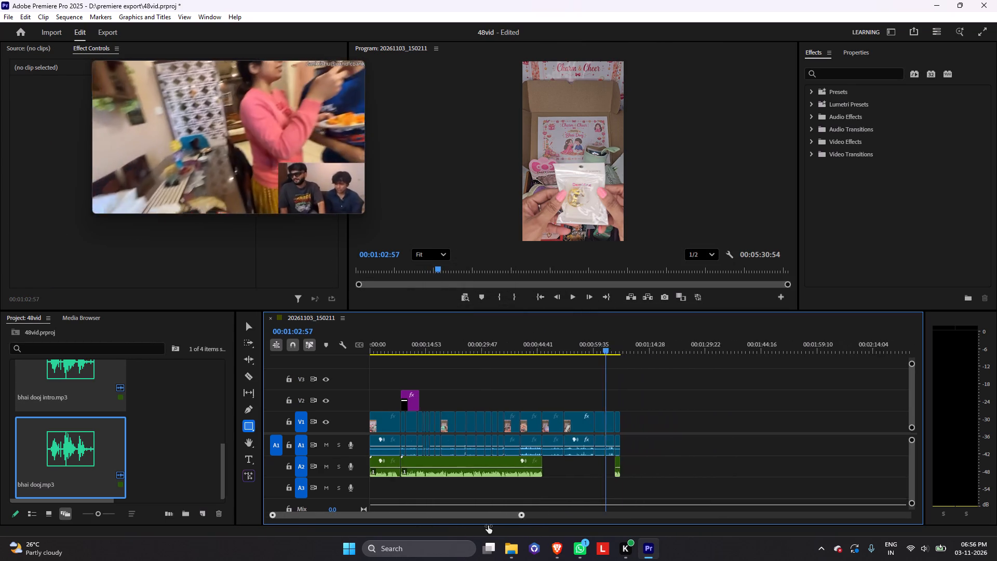
left_click_drag(488, 526, 507, 525)
left_click_drag(569, 352, 440, 413)
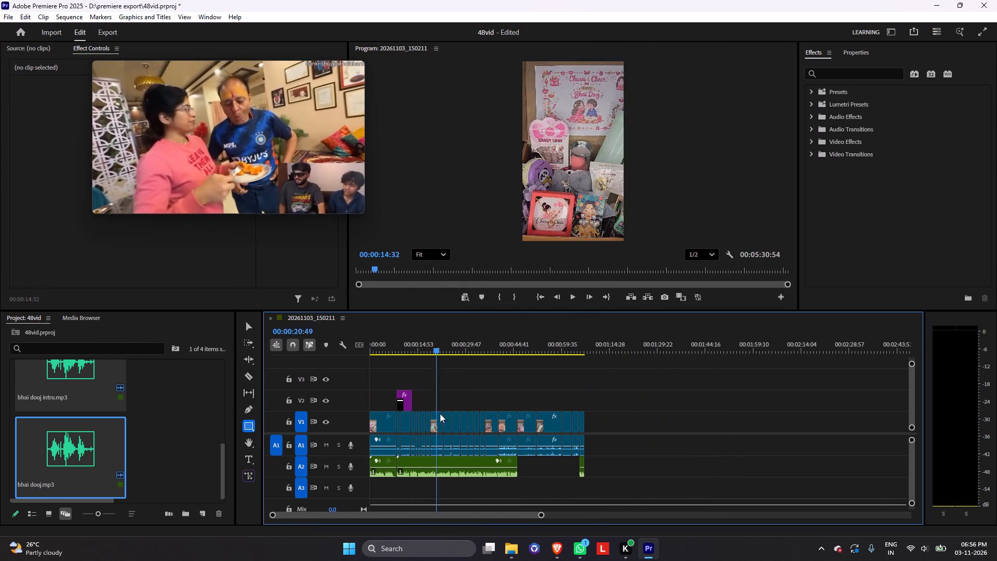
left_click_drag(440, 413, 583, 442)
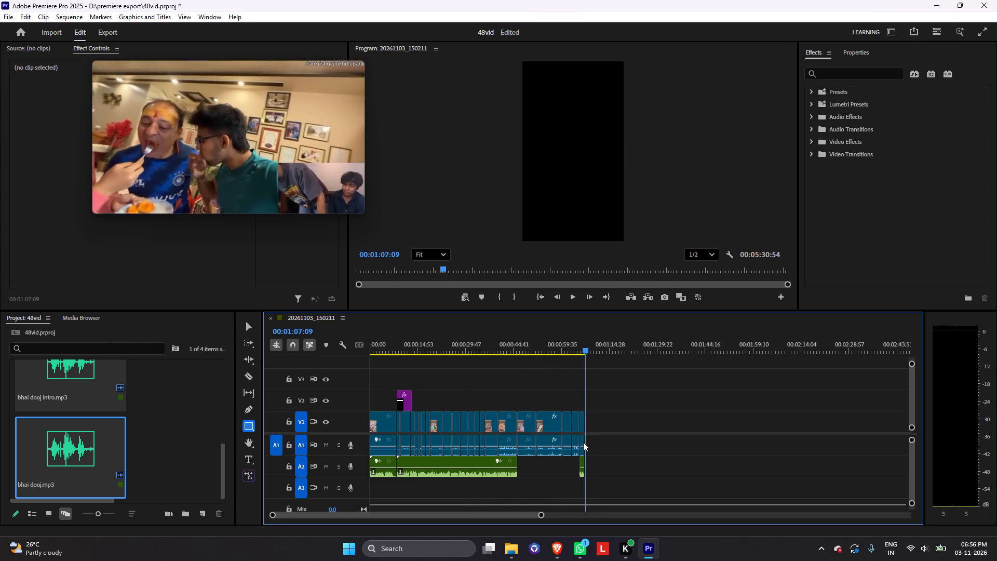
left_click_drag(583, 442, 410, 455)
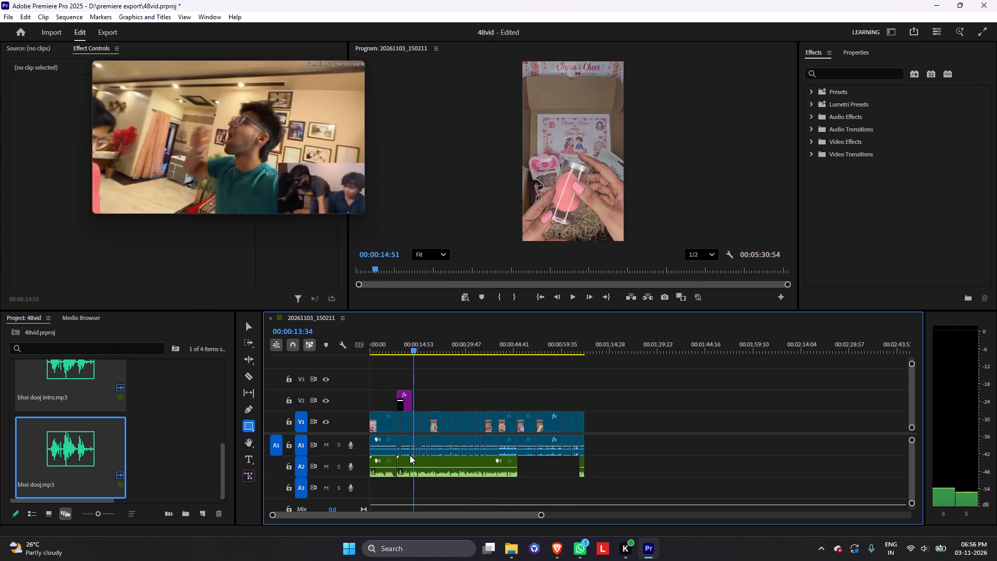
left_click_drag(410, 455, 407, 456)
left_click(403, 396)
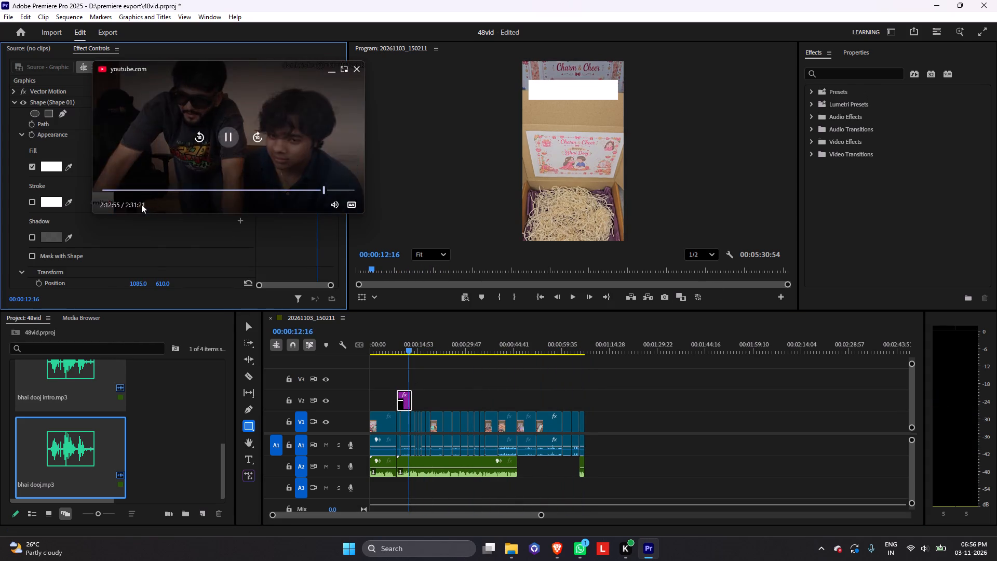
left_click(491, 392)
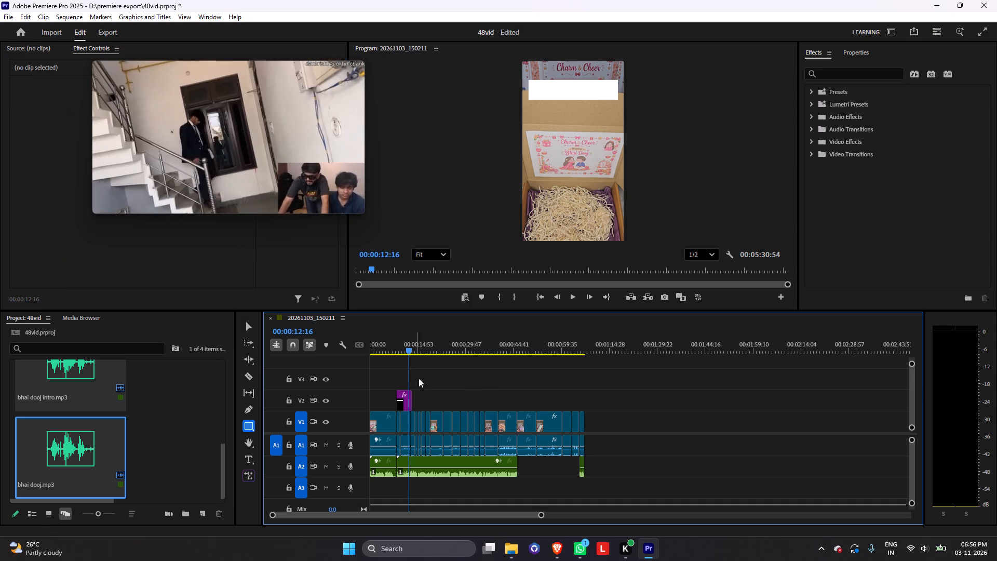
Add a horizontal text box across the box-lid area above the Raaga sachet at 00:00:17:55.
left_click_drag(409, 350, 428, 353)
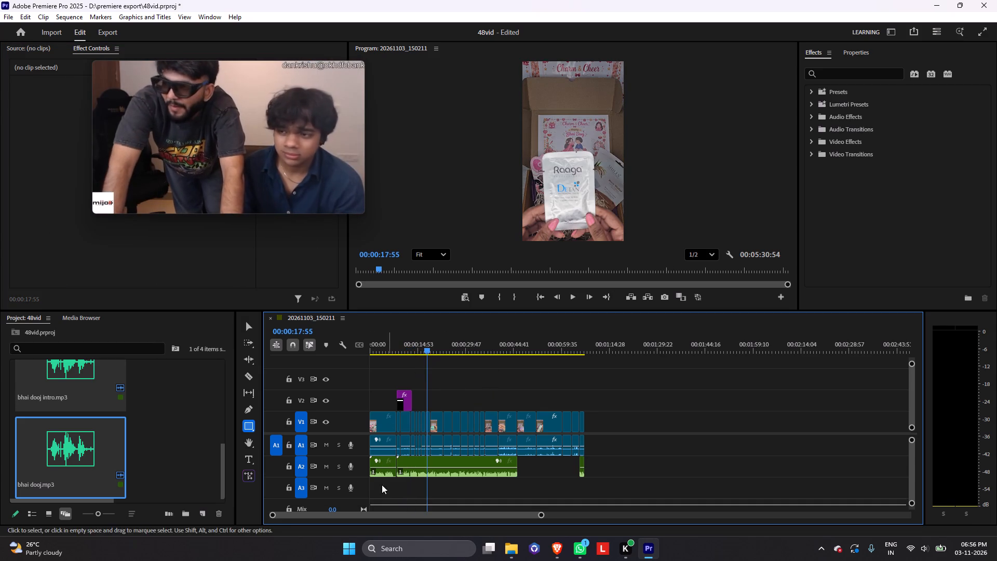
left_click(246, 460)
left_click_drag(478, 370, 506, 375)
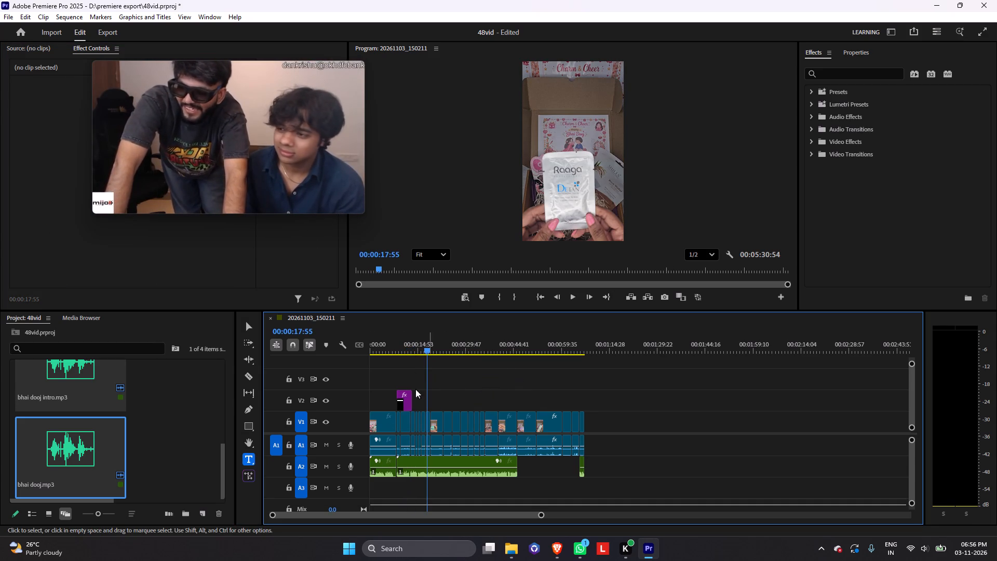
left_click_drag(542, 87, 613, 111)
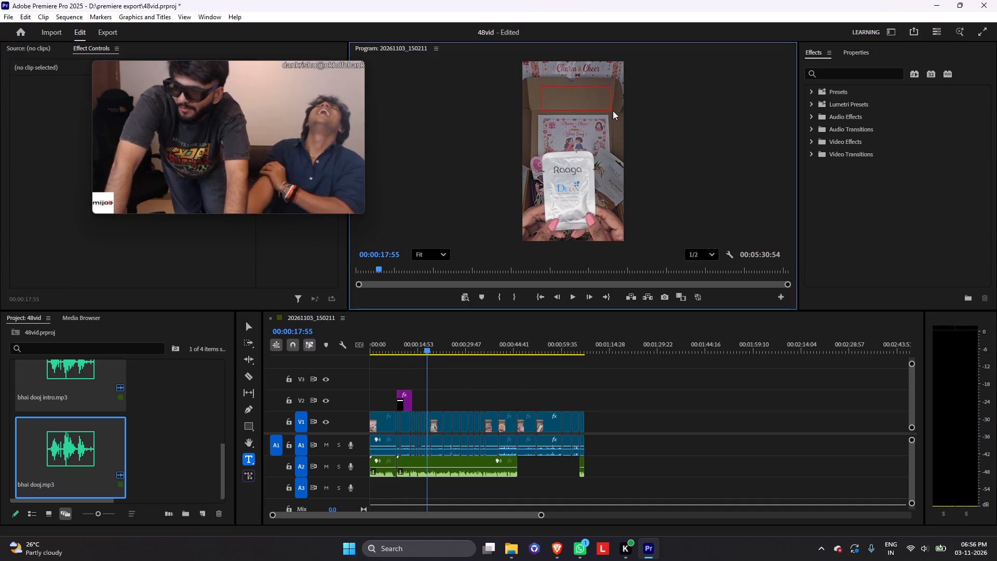
left_click_drag(613, 111, 631, 105)
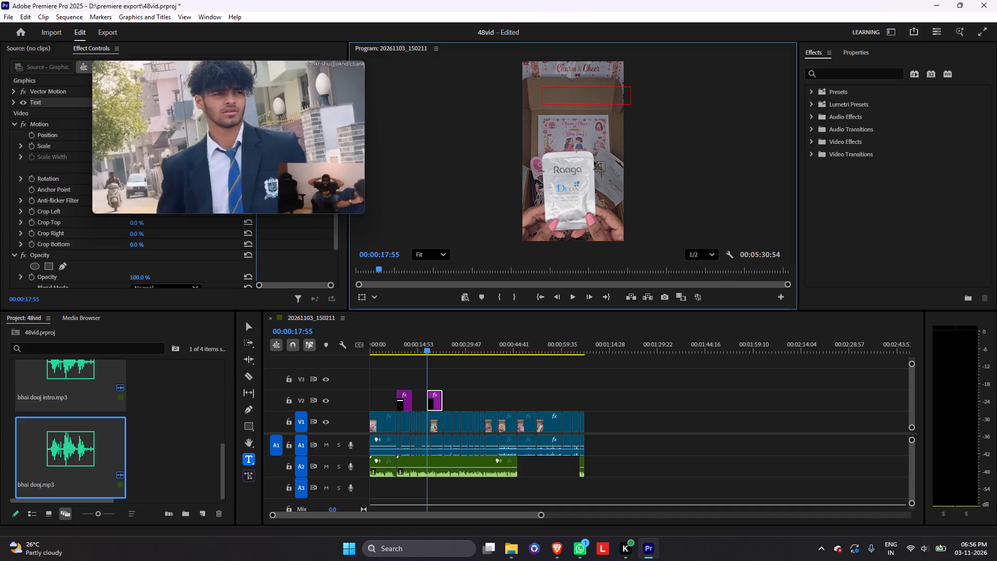
Enter "Tag your brother and tell him" as the caption in the new text box.
type("TA")
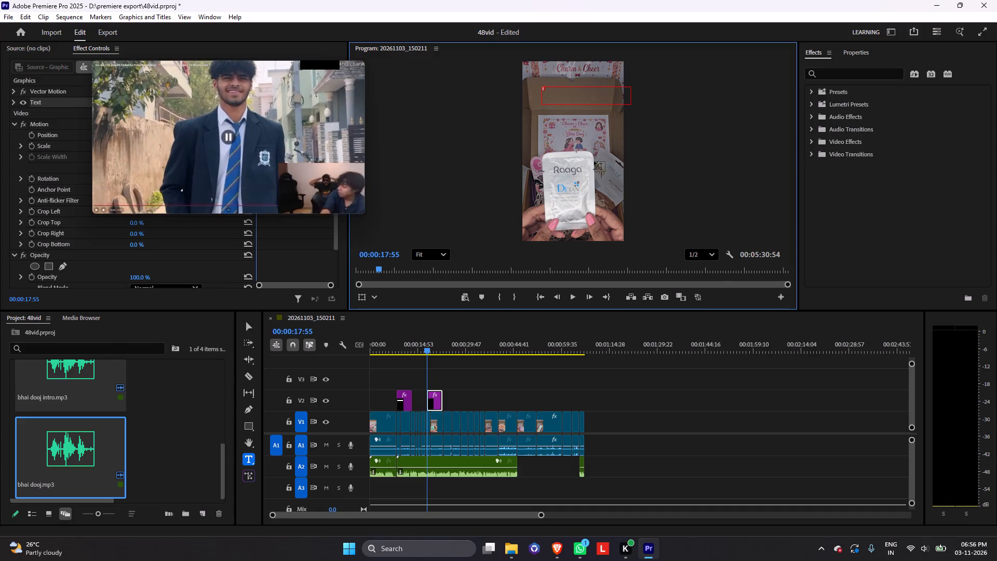
type("ag your brother and tell hu")
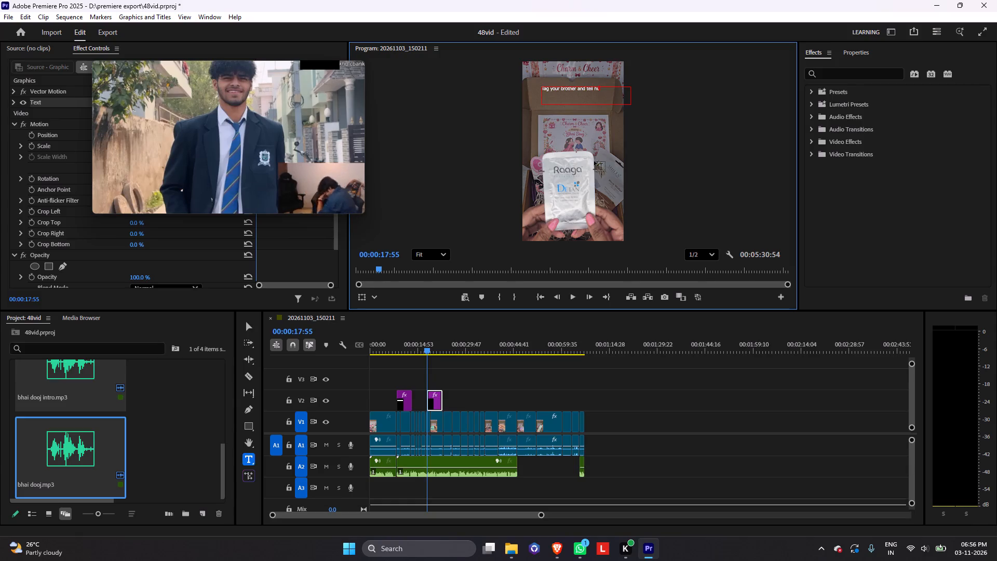
key("BackSpace")
type("im")
key("space")
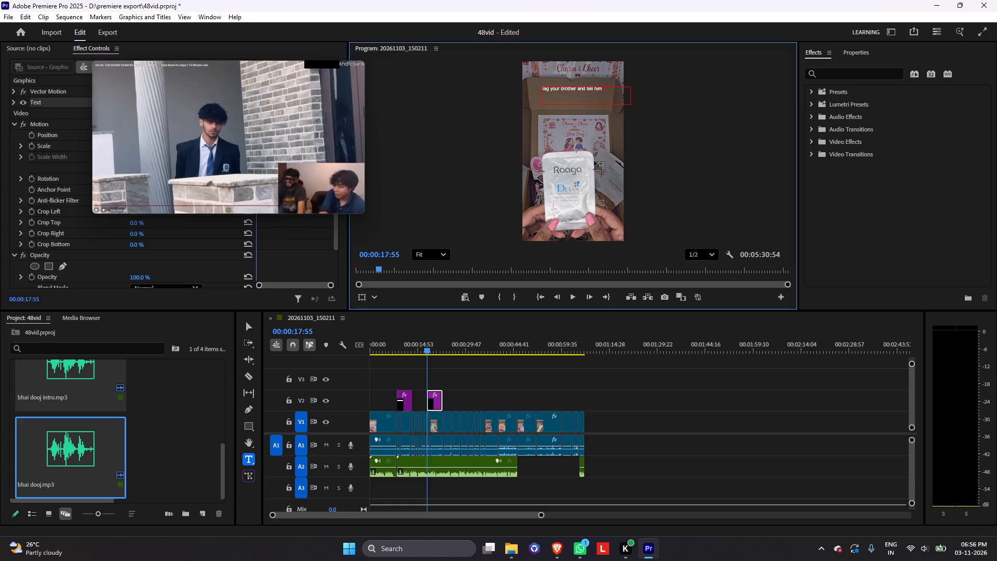
Shorten the caption to read "Tag your brother".
key("BackSpace")
key("BackSpace")
key("BackSpace")
key("BackSpace")
key("BackSpace")
key("BackSpace")
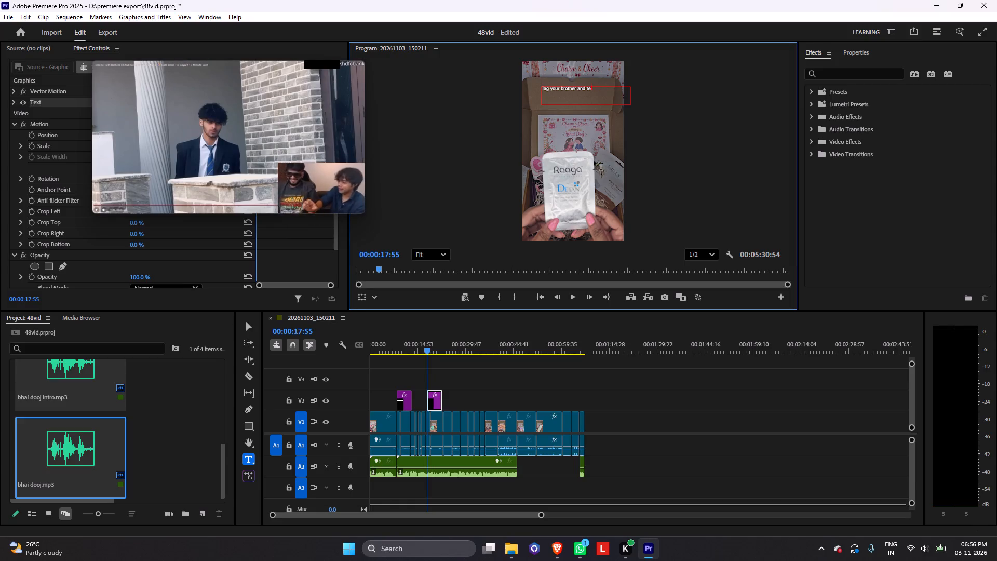
key("BackSpace")
key("BackSpace")
key("BackSpace")
key("BackSpace")
key("BackSpace")
key("BackSpace")
key("BackSpace")
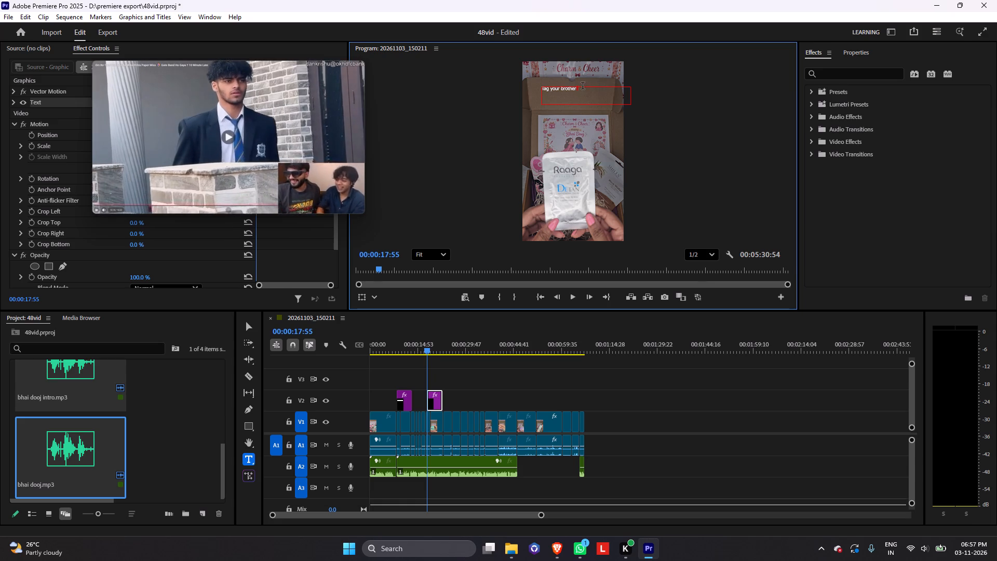
left_click_drag(580, 88, 536, 92)
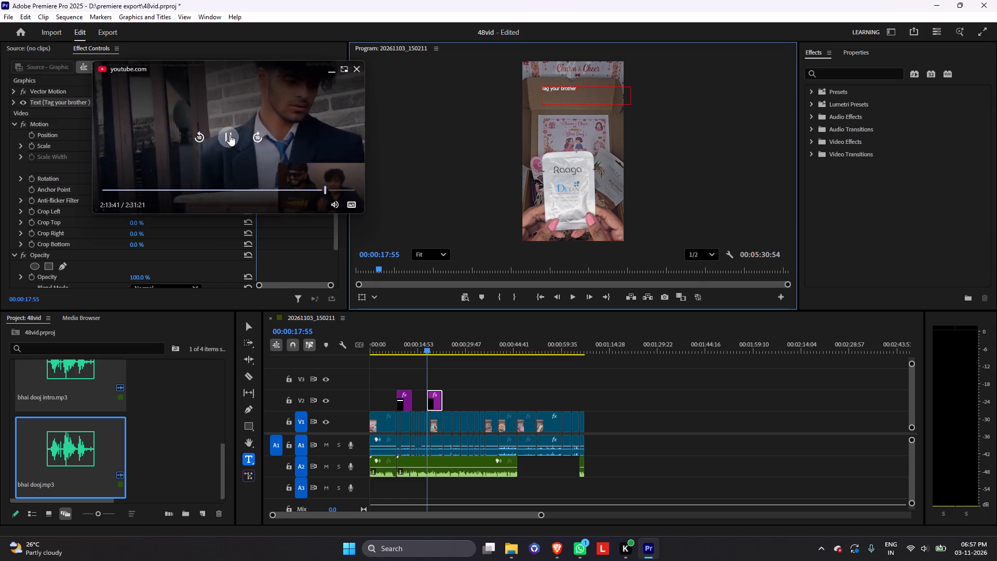
Pause the floating YouTube video and play the sequence from 00:00:00:00 in an enlarged program preview.
left_click(230, 135)
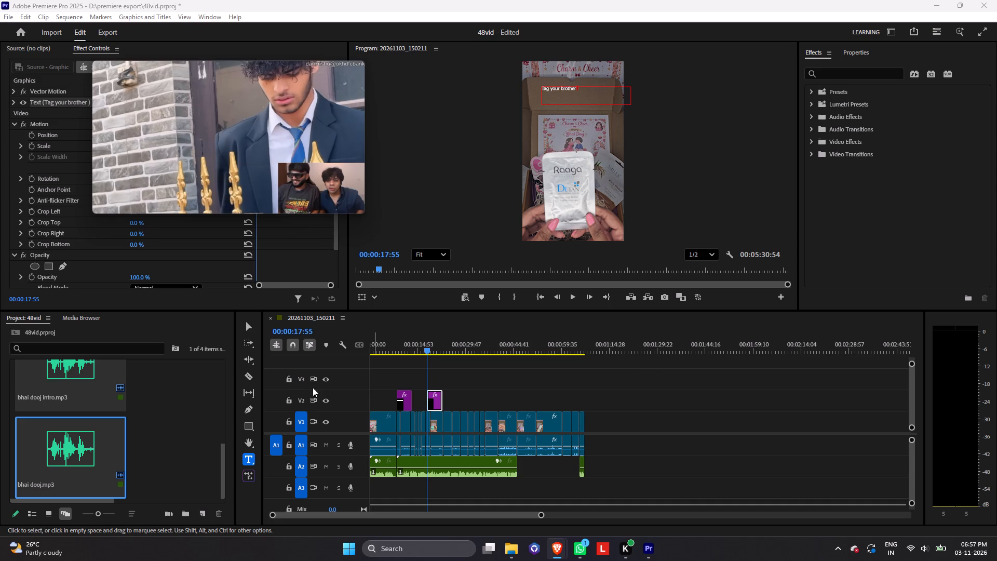
left_click_drag(427, 349, 590, 364)
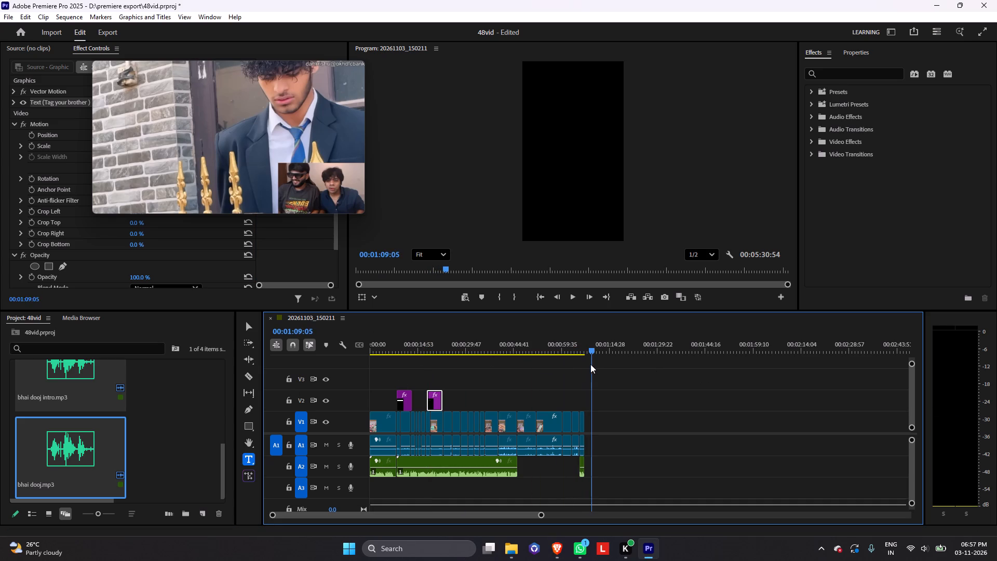
left_click_drag(590, 364, 330, 360)
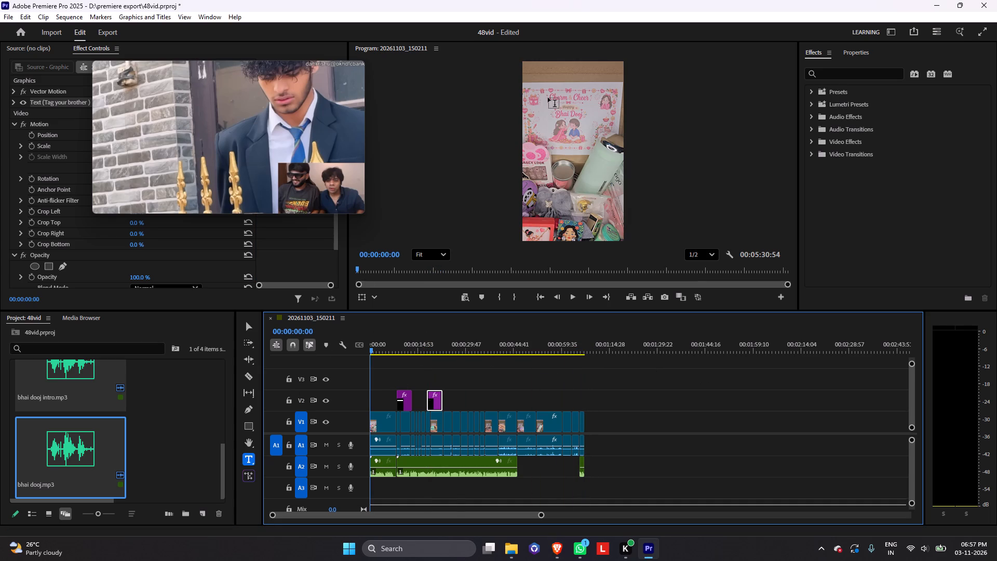
key("grave")
key("space")
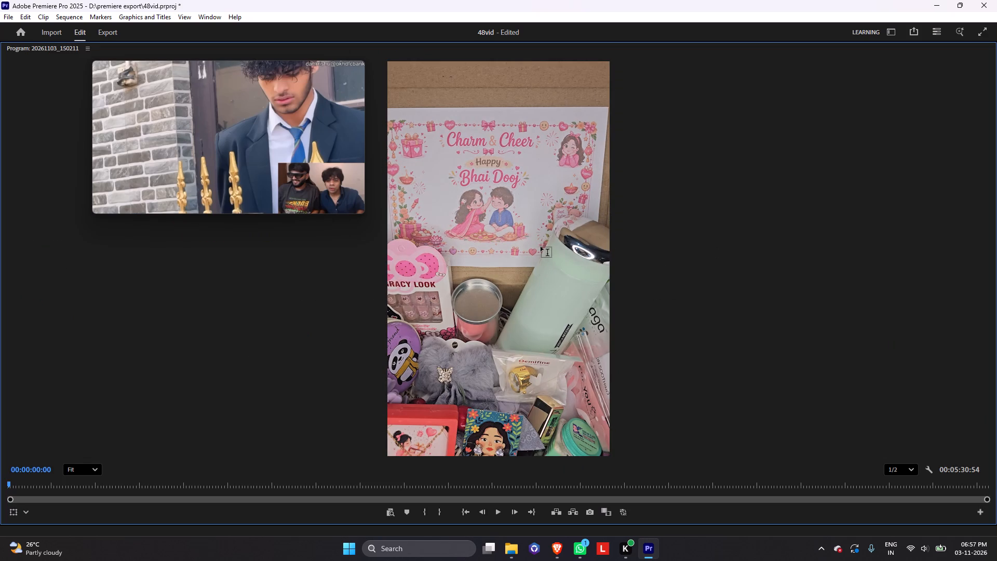
left_click(494, 514)
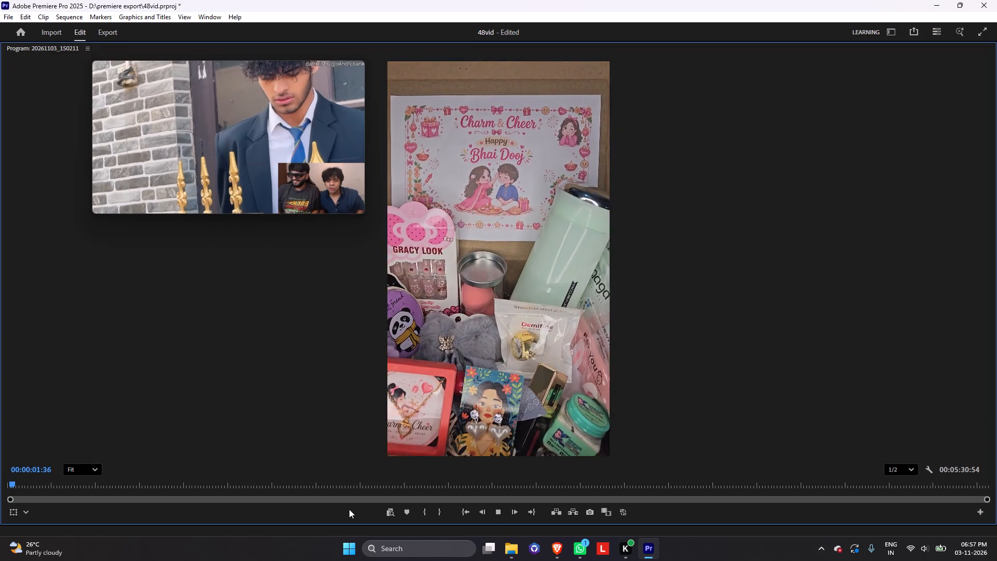
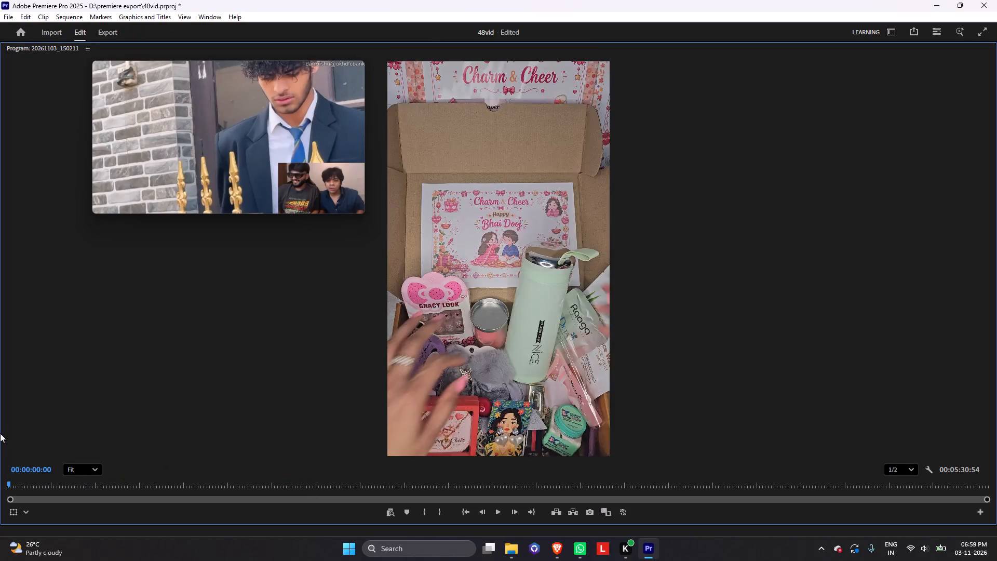
Review the sequence from 00:00:00:00, returning to 00:00:05:37 to replay the "Tag your brother" caption section and the product shots after it.
left_click(496, 507)
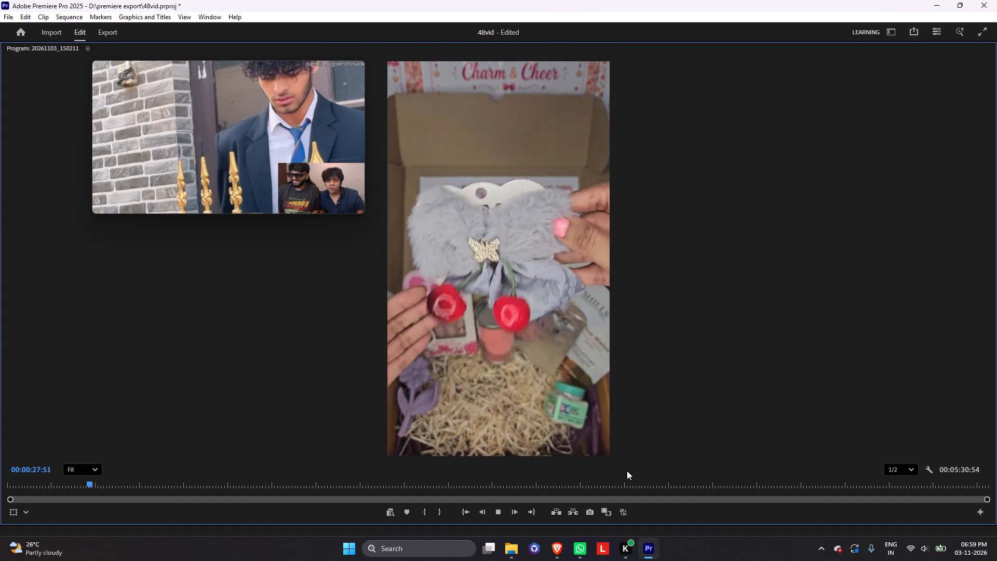
key("space")
left_click_drag(93, 484, 49, 489)
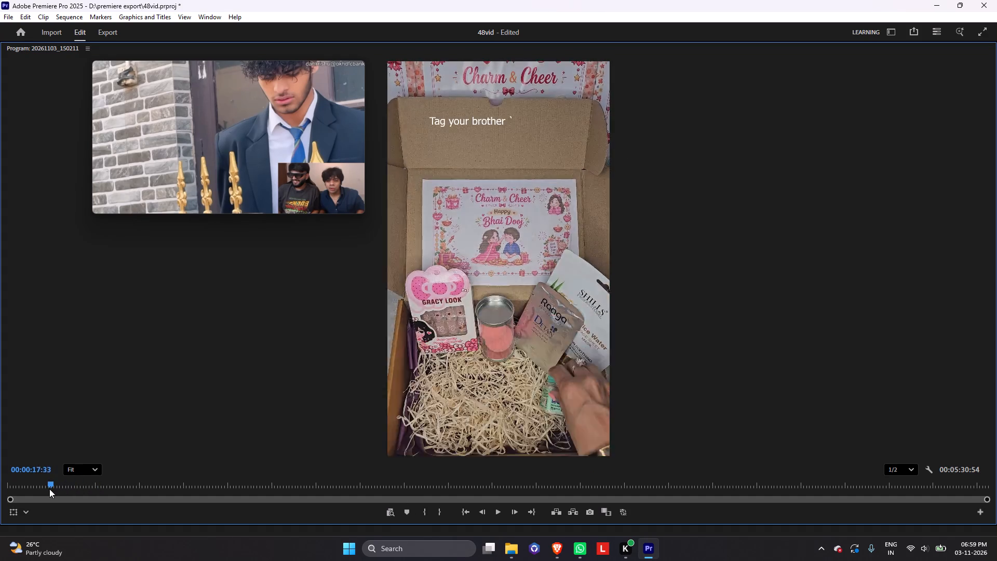
left_click_drag(49, 489, 23, 495)
key("space")
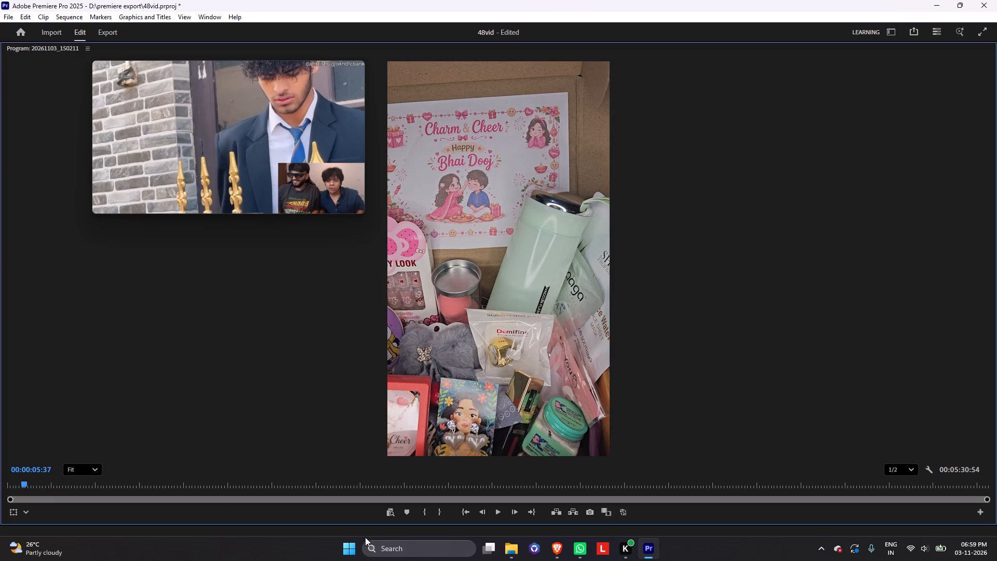
key("space")
left_click(500, 515)
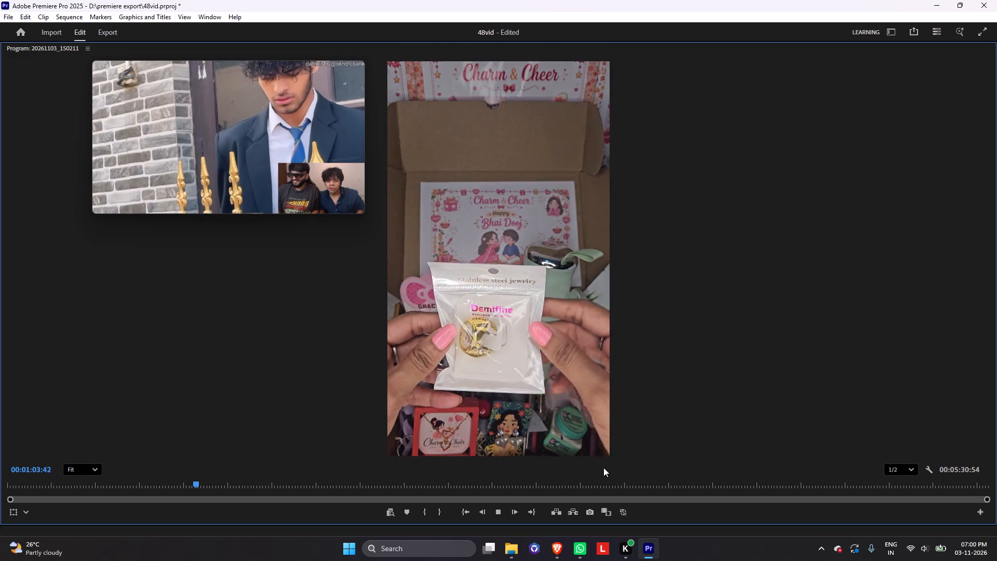
Stop the sequence playback and try to return the enlarged program preview to its normal size.
left_click(499, 513)
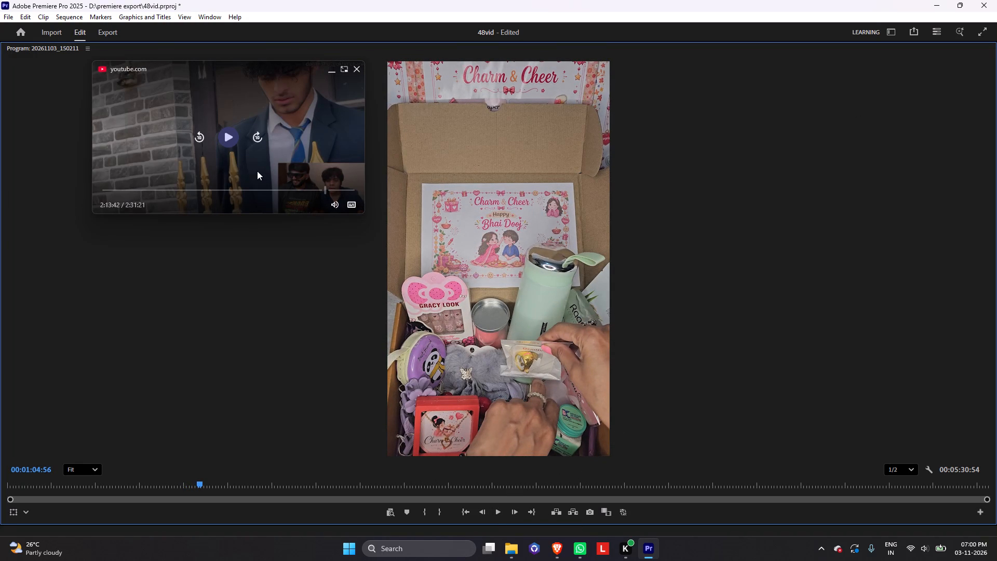
key("grave")
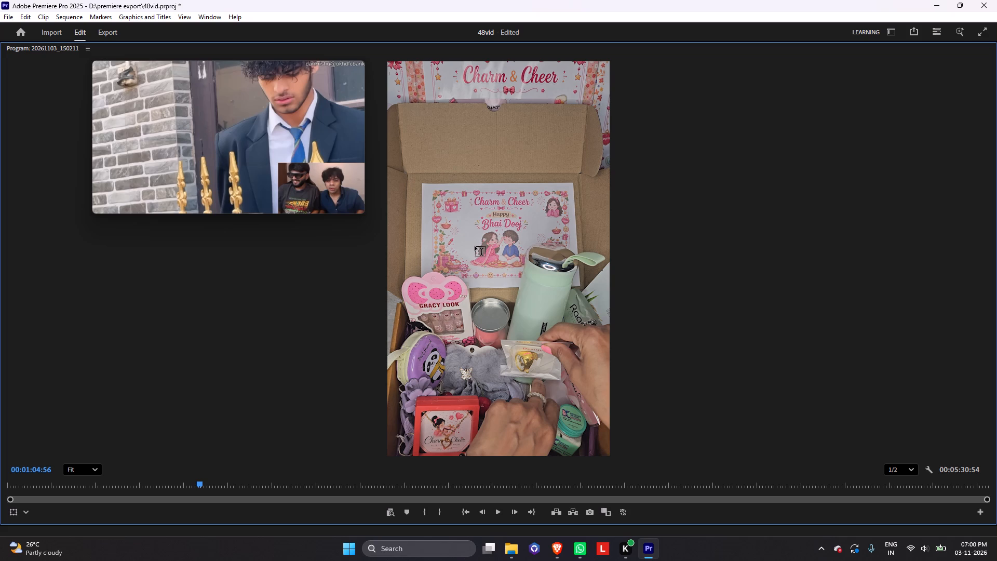
key("grave")
key("grave")
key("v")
Scrub through the later part of the sequence to examine the frames around 00:04:12:28 and 00:03:45:27.
left_click_drag(199, 483, 862, 478)
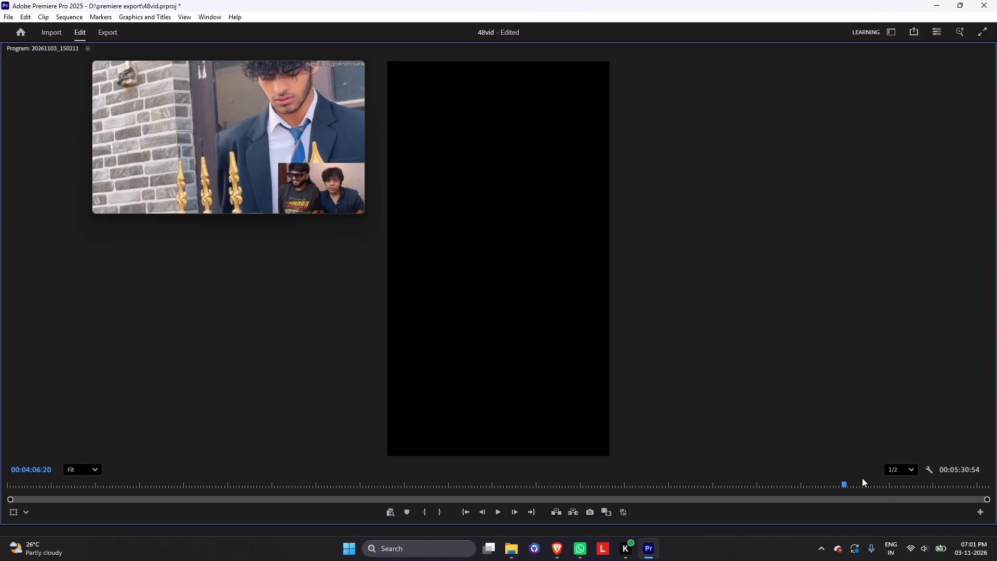
left_click_drag(862, 478, 755, 476)
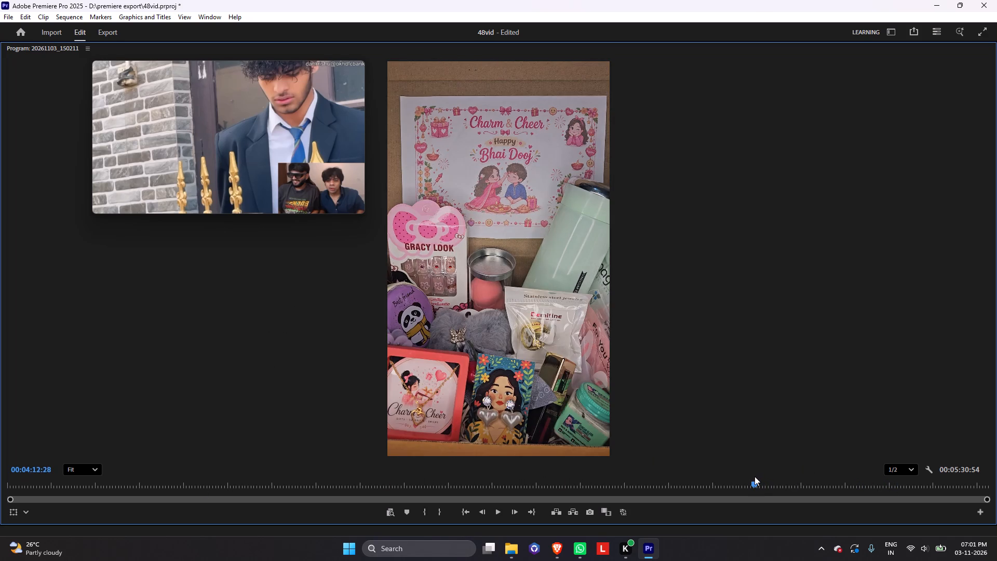
left_click_drag(755, 476, 675, 496)
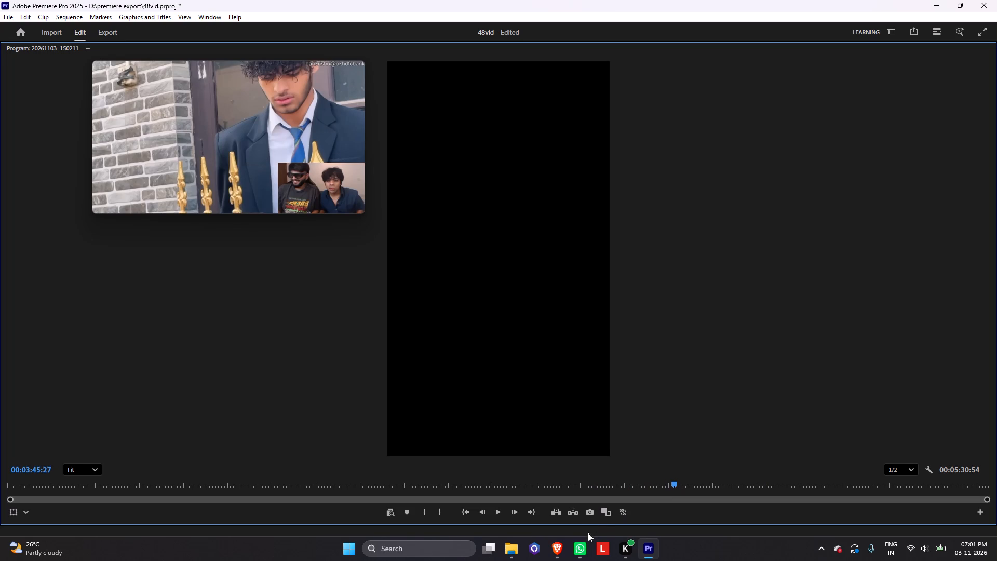
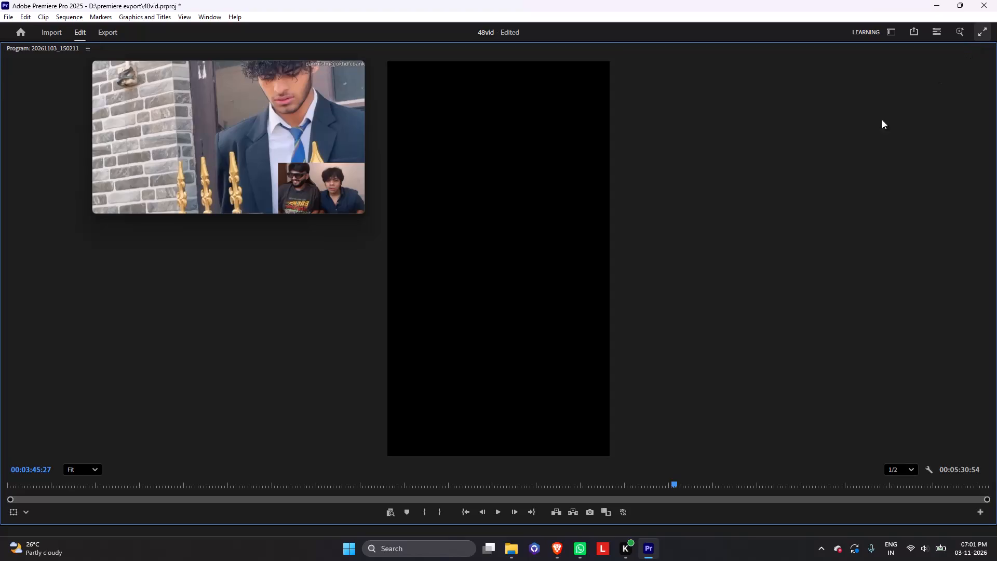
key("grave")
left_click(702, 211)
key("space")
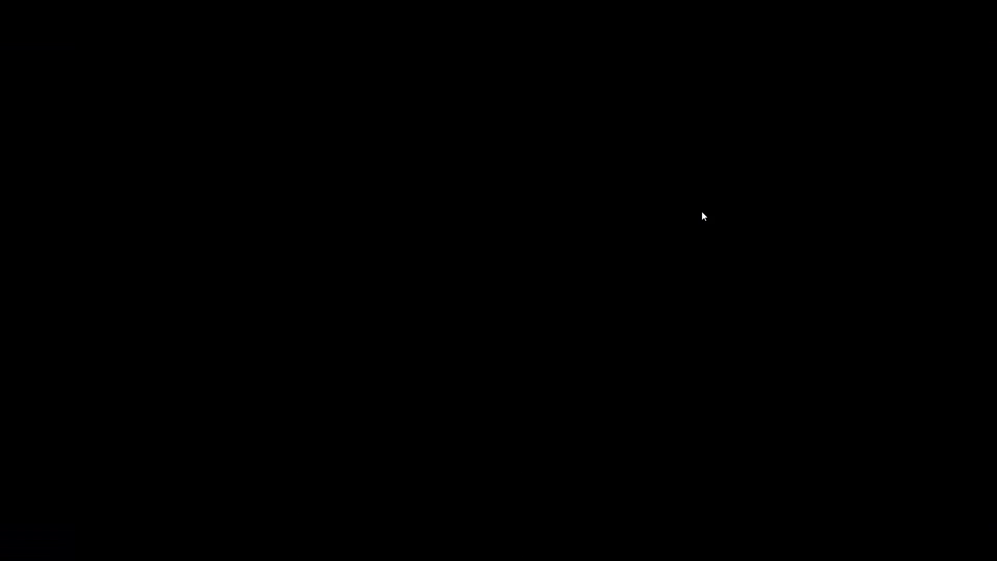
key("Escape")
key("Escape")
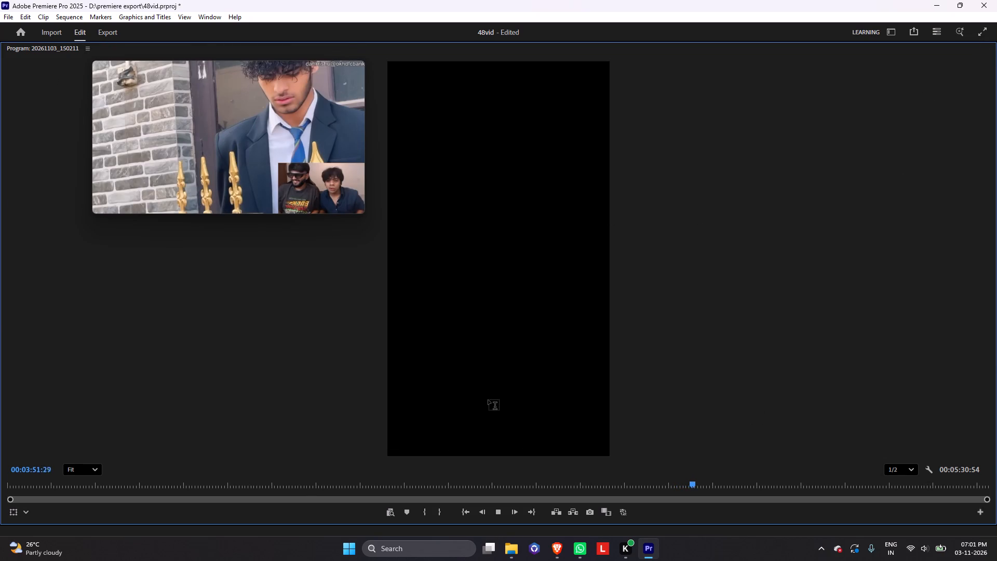
Return from the enlarged preview to the editing layout and place the playhead at 00:00:45:58, where the A2 audio gap begins.
key("grave")
left_click(522, 339)
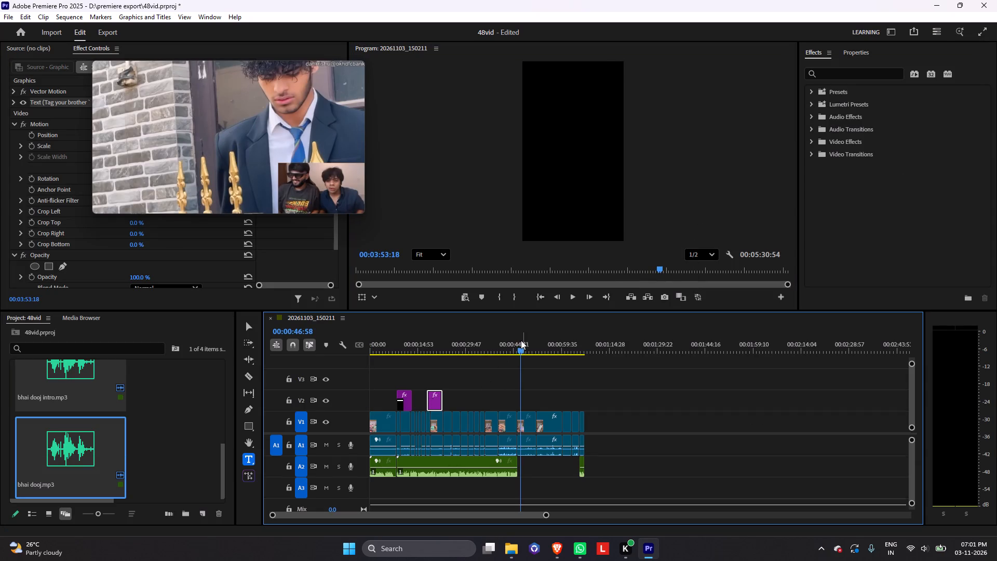
left_click_drag(516, 342, 518, 358)
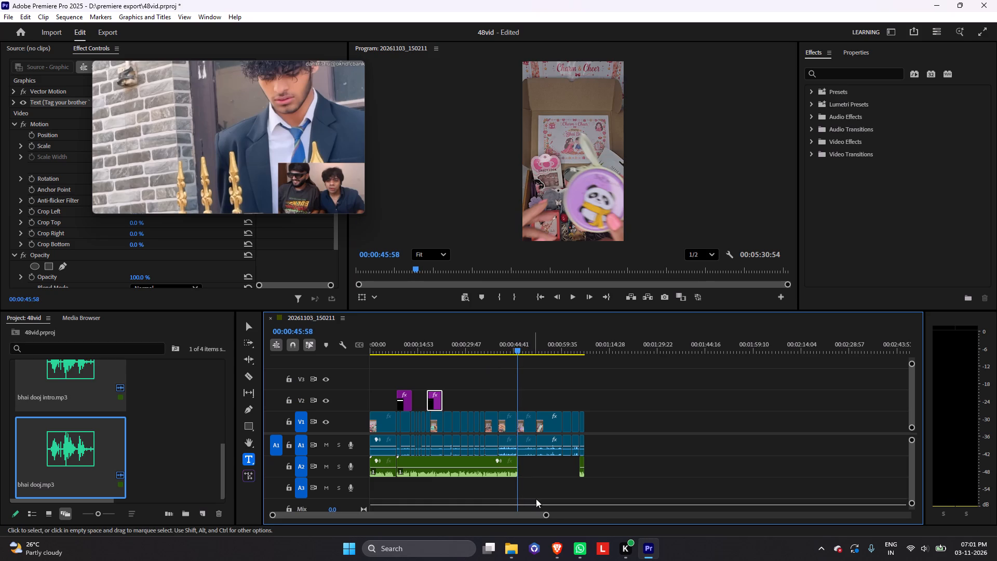
left_click_drag(546, 518, 474, 522)
left_click_drag(395, 514, 401, 514)
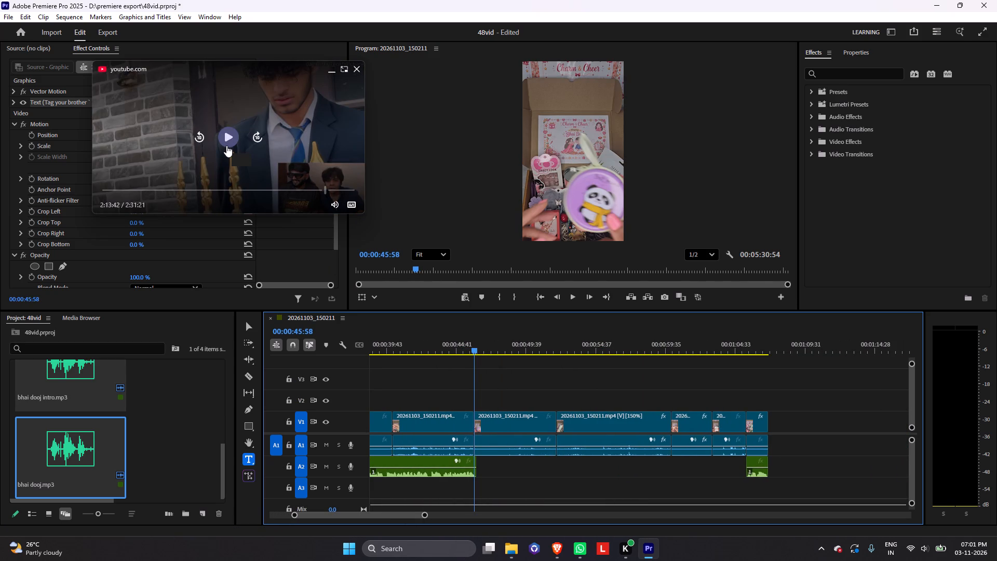
Resume playback of the floating YouTube video.
left_click(226, 145)
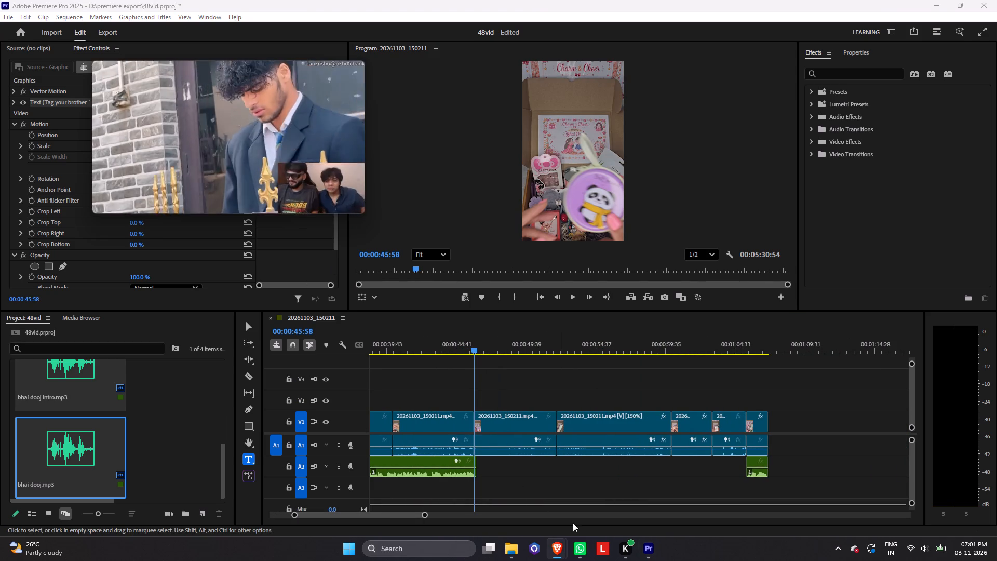
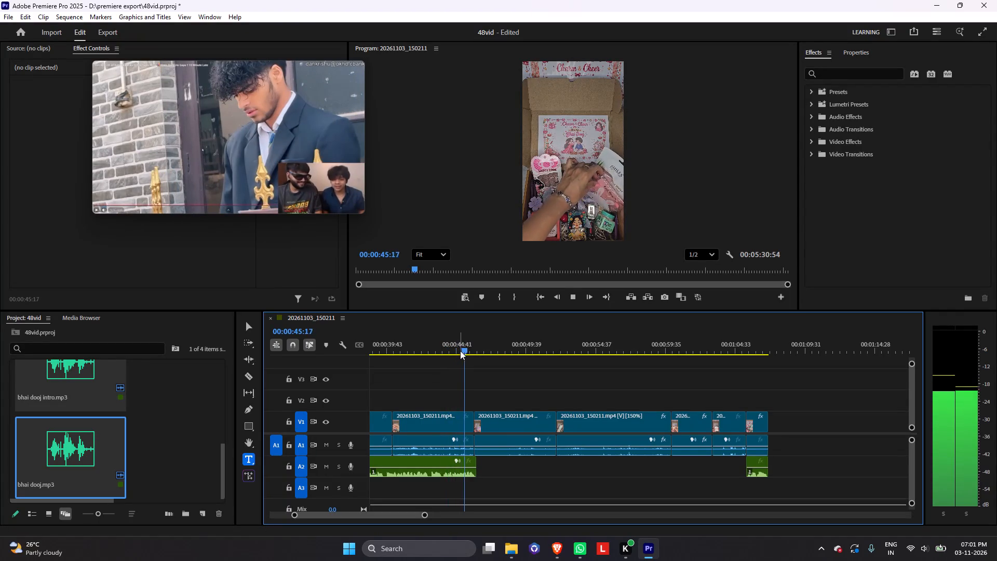
Replay the product shots around 00:00:39 to 00:00:45 against the voiceover, and review the earlier shots up to 00:00:35:12.
left_click_drag(461, 350, 430, 357)
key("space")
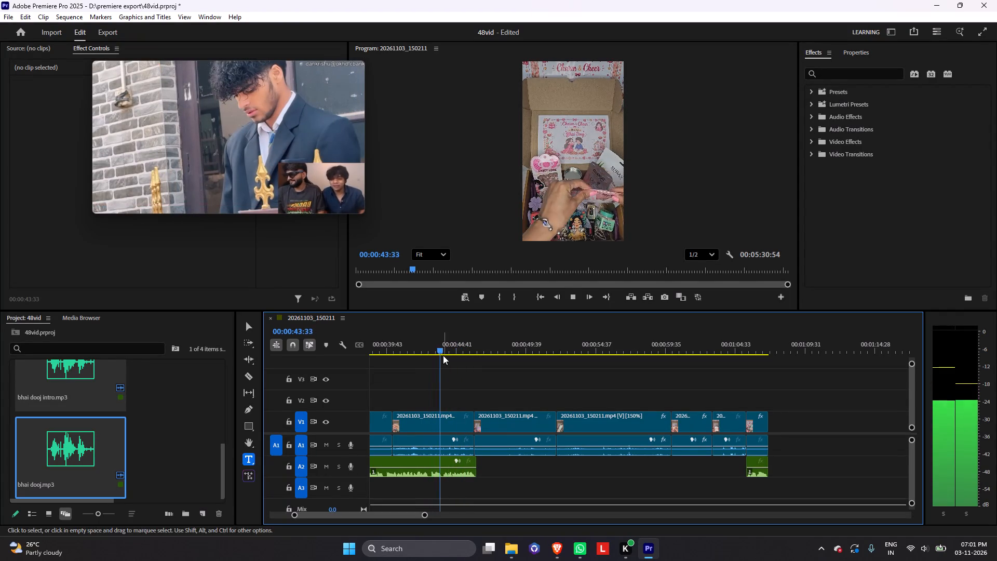
left_click_drag(443, 354, 384, 372)
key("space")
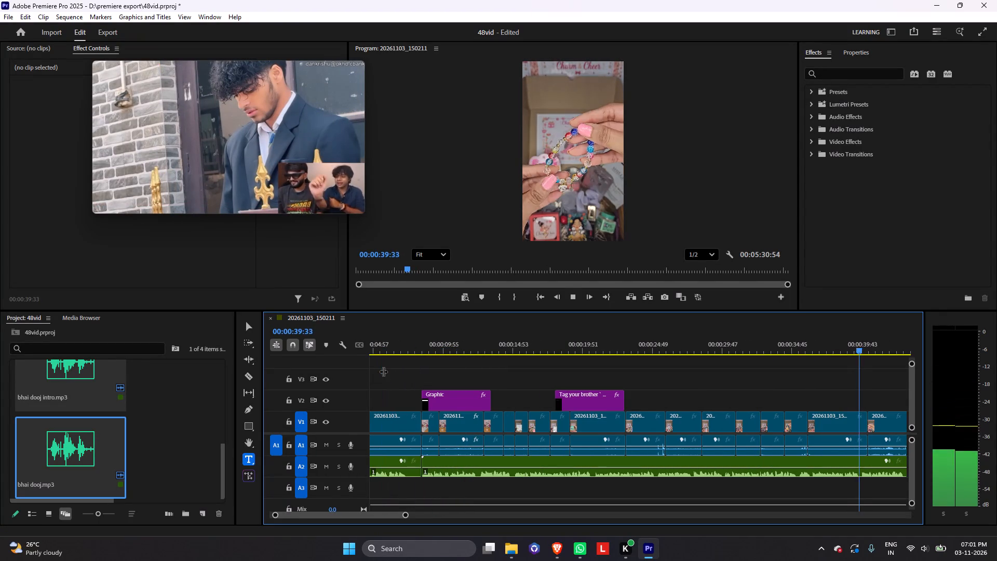
left_click_drag(885, 354, 834, 356)
left_click_drag(404, 515, 412, 518)
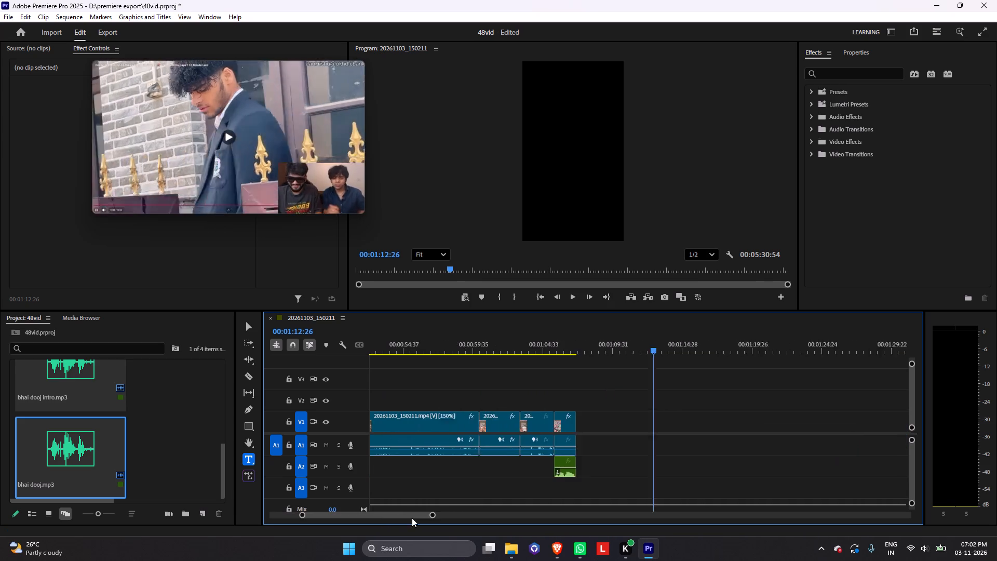
left_click_drag(412, 518, 394, 518)
left_click(522, 355)
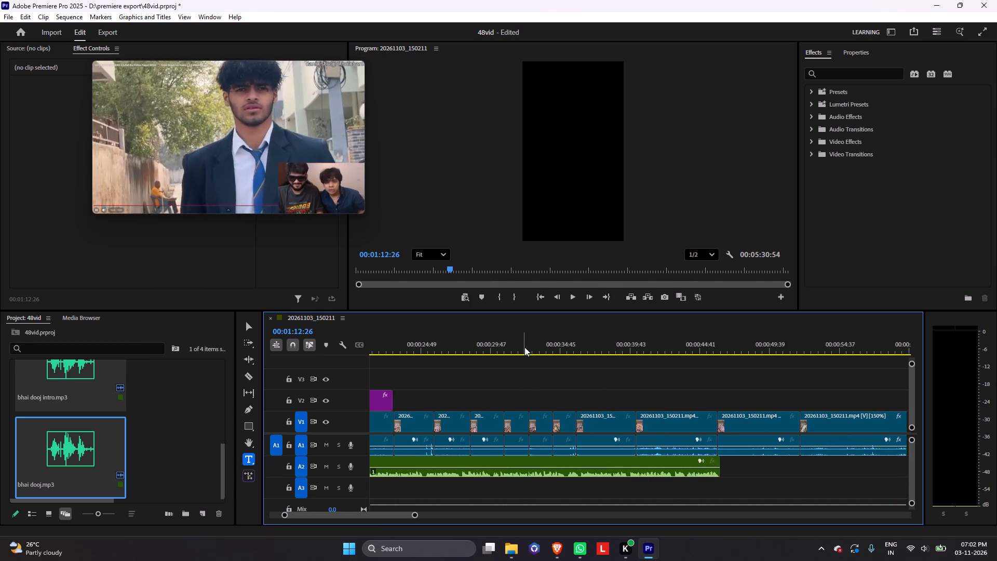
left_click(524, 342)
left_click_drag(524, 345, 517, 353)
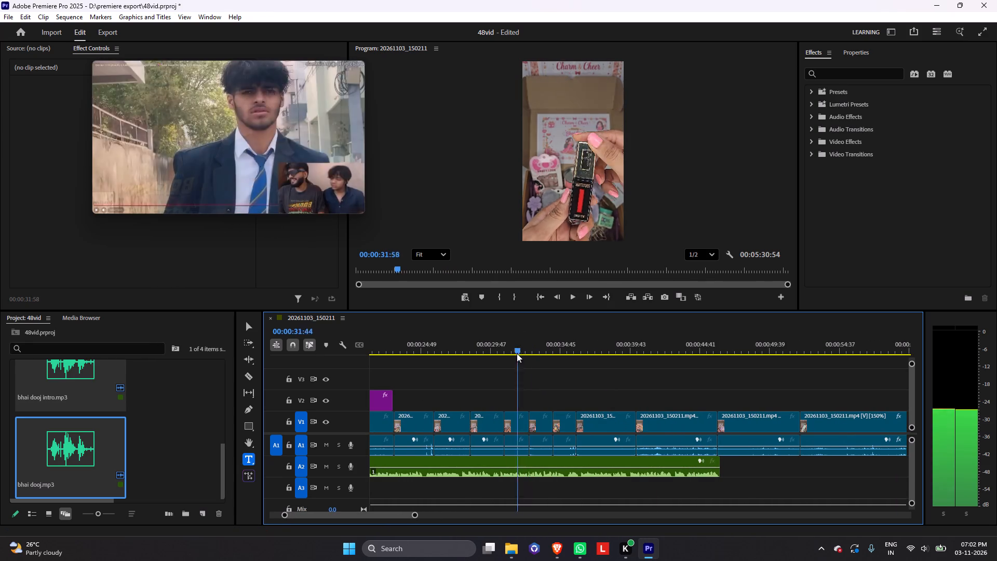
left_click_drag(517, 353, 493, 362)
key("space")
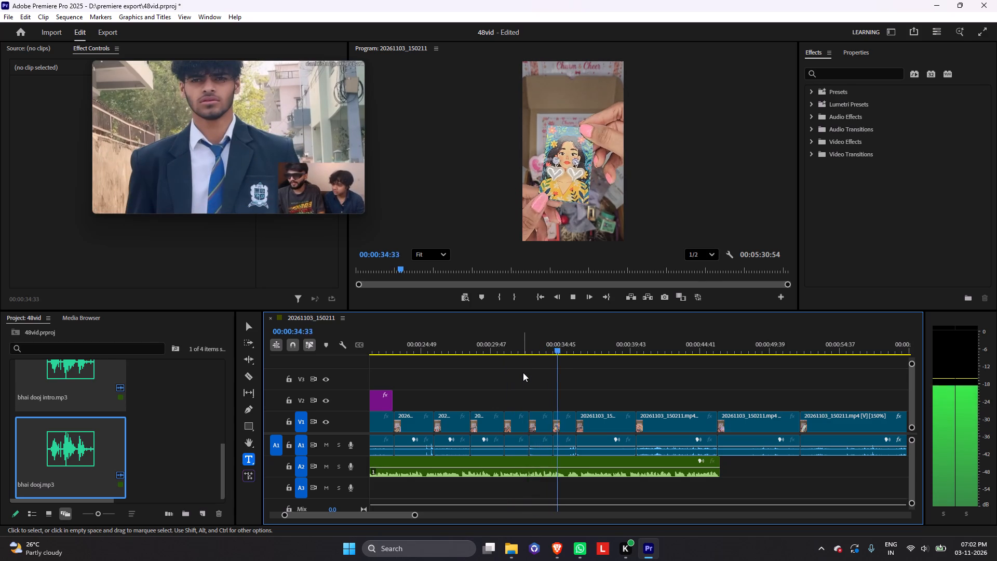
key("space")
Select the long bhai dooj.mp3 voiceover clip on audio track A2.
left_click(611, 460)
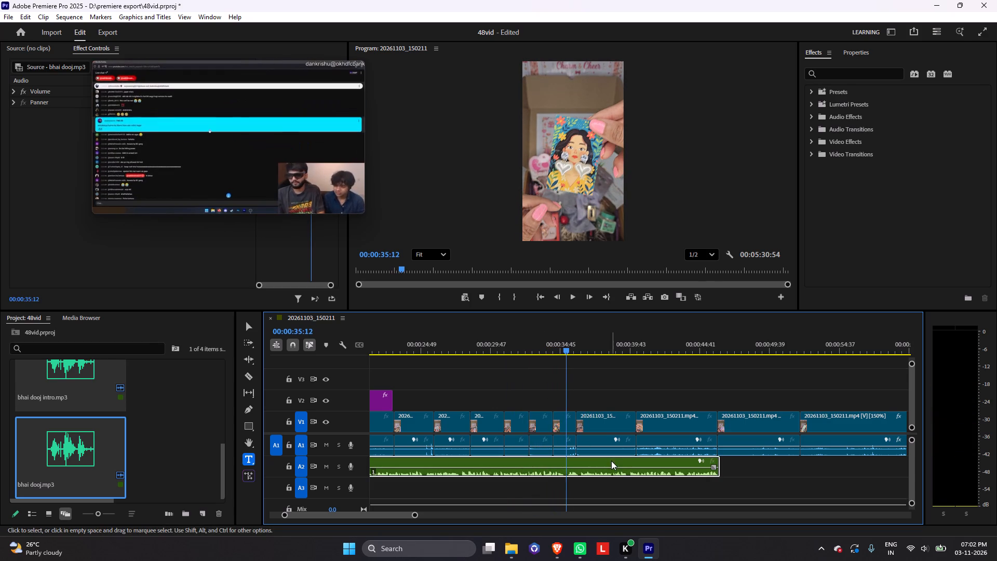
Split the bhai dooj.mp3 voiceover on A2 at 00:00:35:12 and move the second part to start at about 00:00:49.
key("ctrl+k")
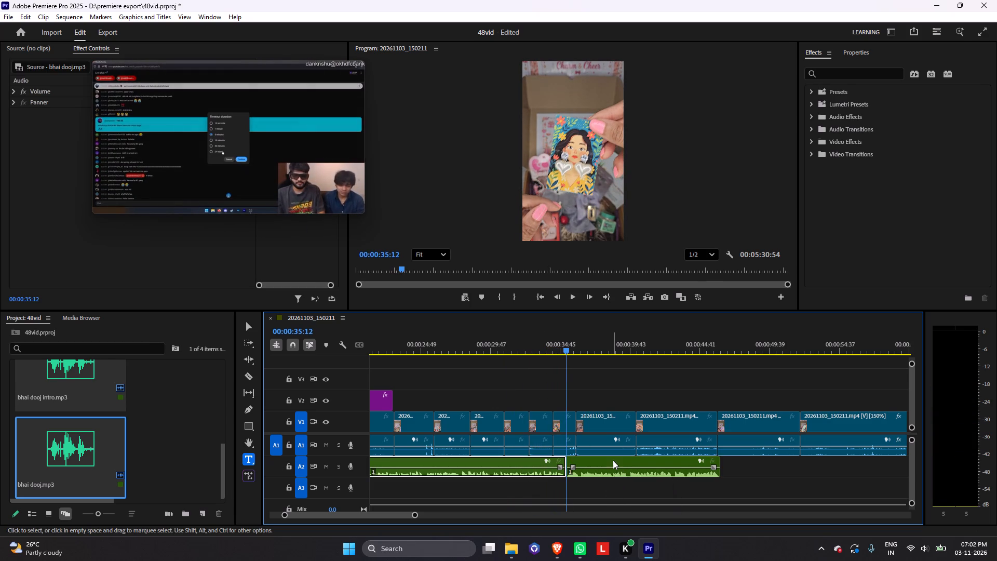
left_click_drag(613, 460, 814, 471)
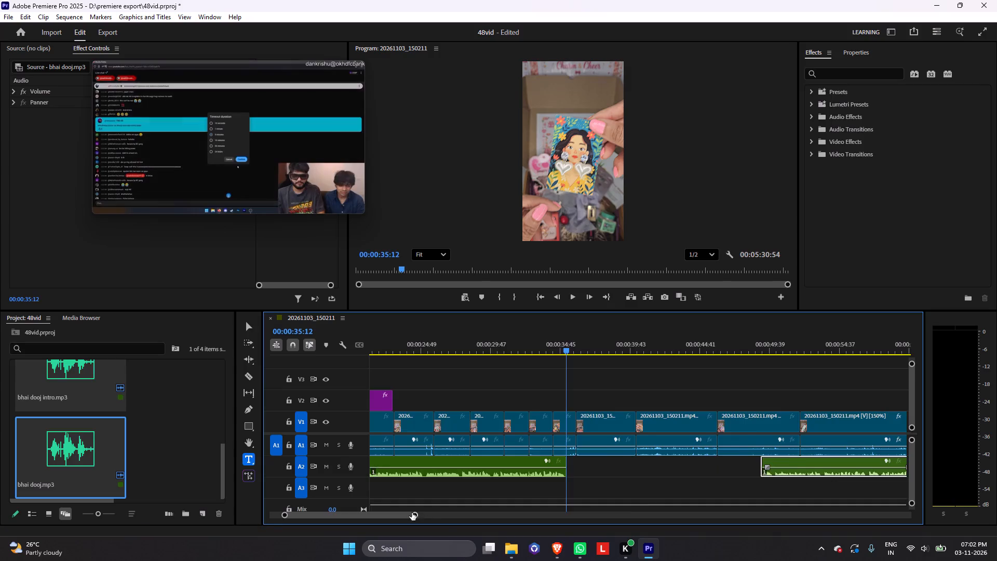
Review the sequence from about 00:00:45 to 00:01:00, checking the moved voiceover part against the product shots.
left_click_drag(412, 513, 475, 519)
left_click_drag(549, 349, 552, 349)
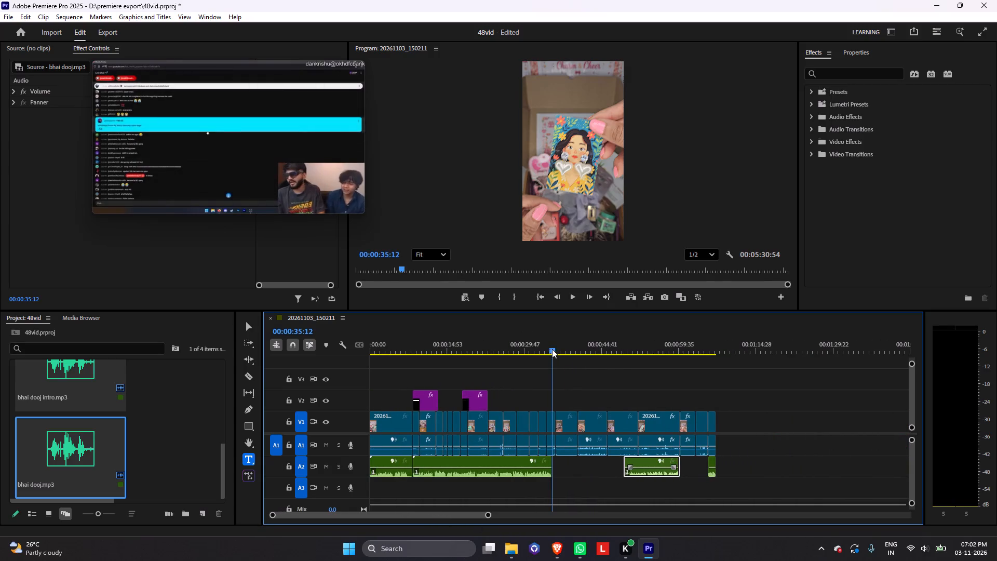
left_click_drag(552, 349, 602, 359)
key("space")
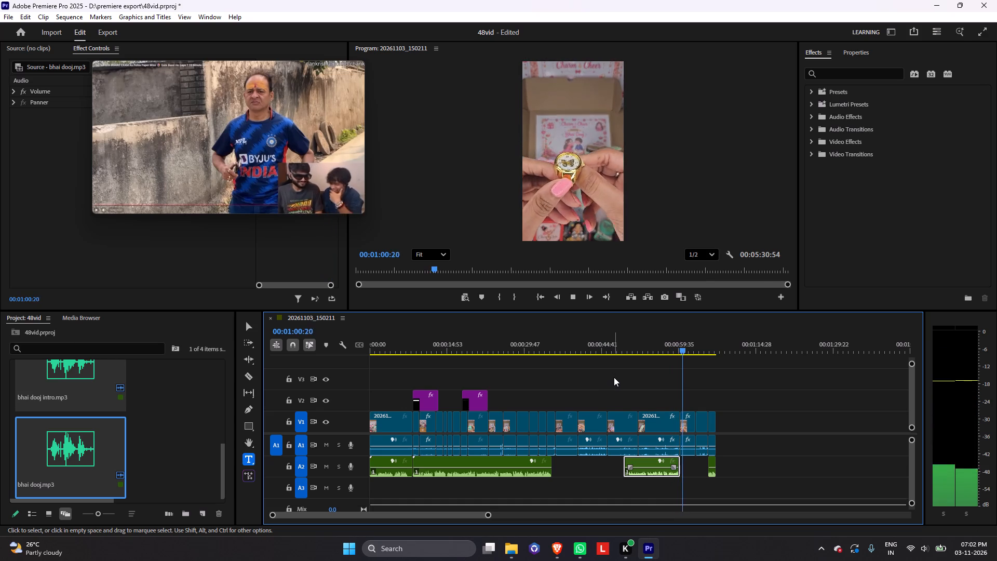
left_click_drag(687, 346, 675, 353)
key("space")
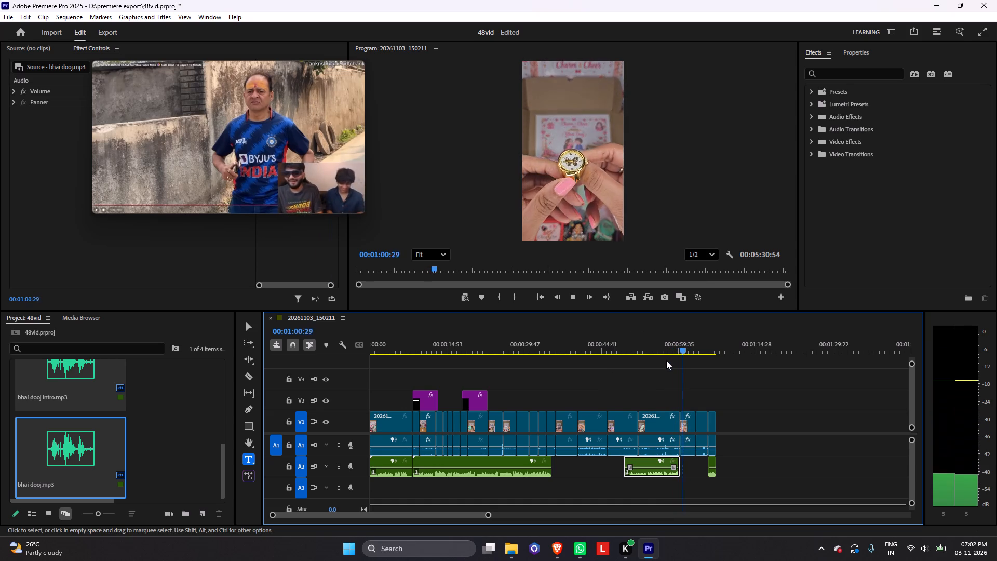
left_click_drag(686, 353, 606, 390)
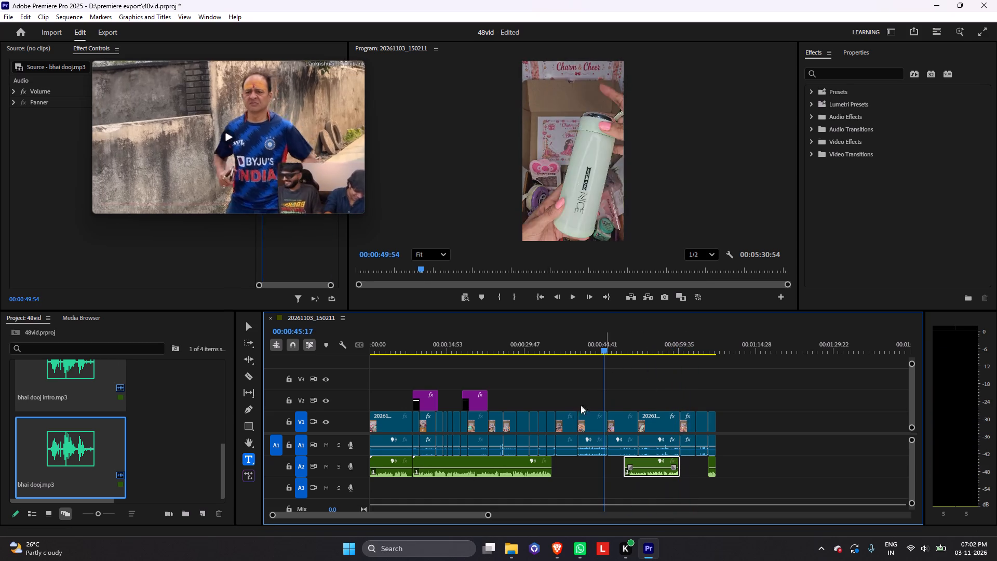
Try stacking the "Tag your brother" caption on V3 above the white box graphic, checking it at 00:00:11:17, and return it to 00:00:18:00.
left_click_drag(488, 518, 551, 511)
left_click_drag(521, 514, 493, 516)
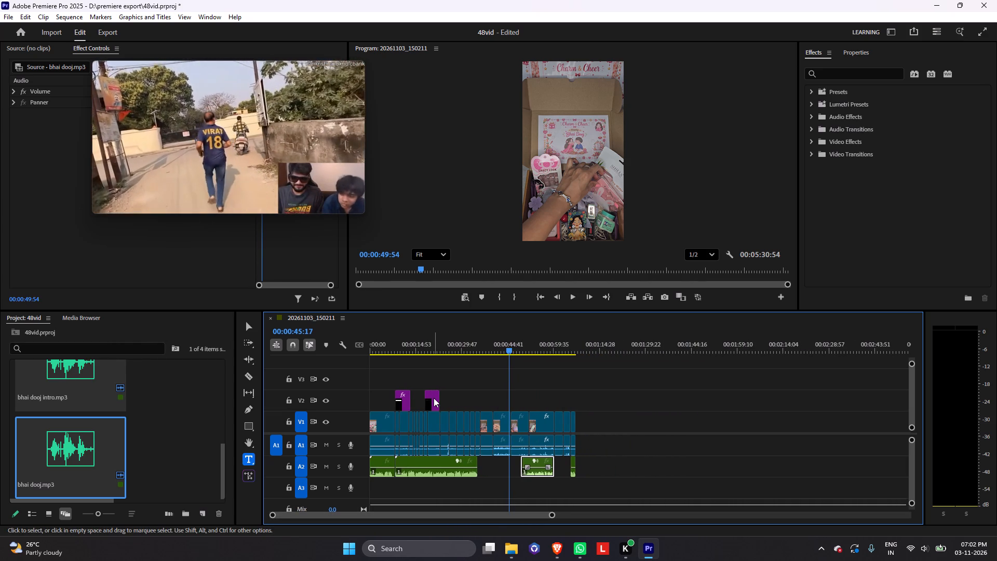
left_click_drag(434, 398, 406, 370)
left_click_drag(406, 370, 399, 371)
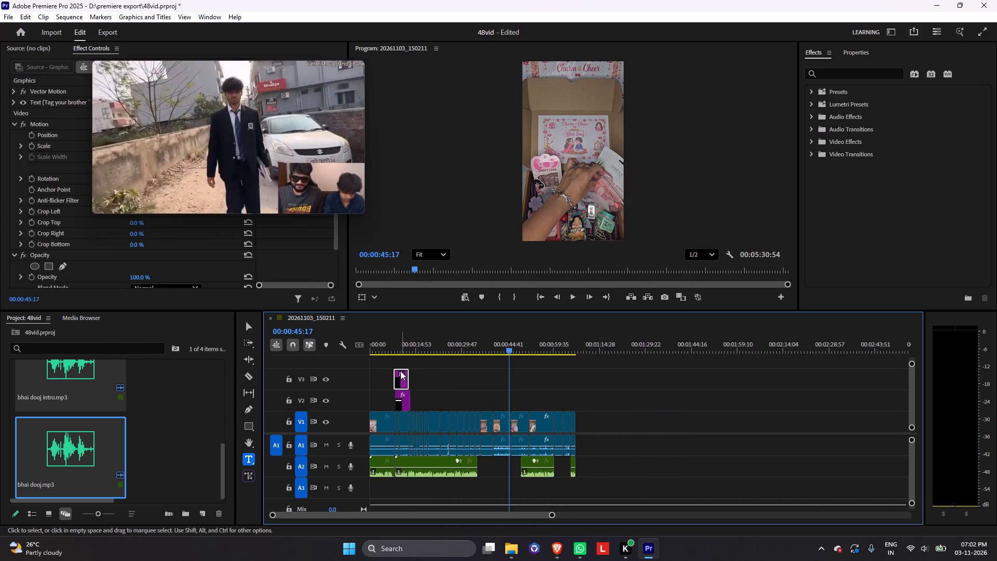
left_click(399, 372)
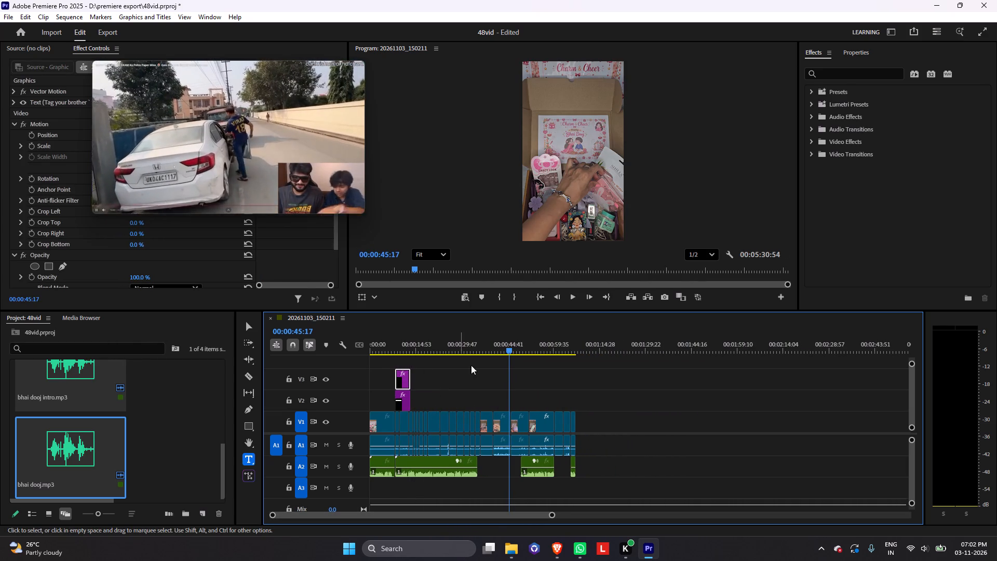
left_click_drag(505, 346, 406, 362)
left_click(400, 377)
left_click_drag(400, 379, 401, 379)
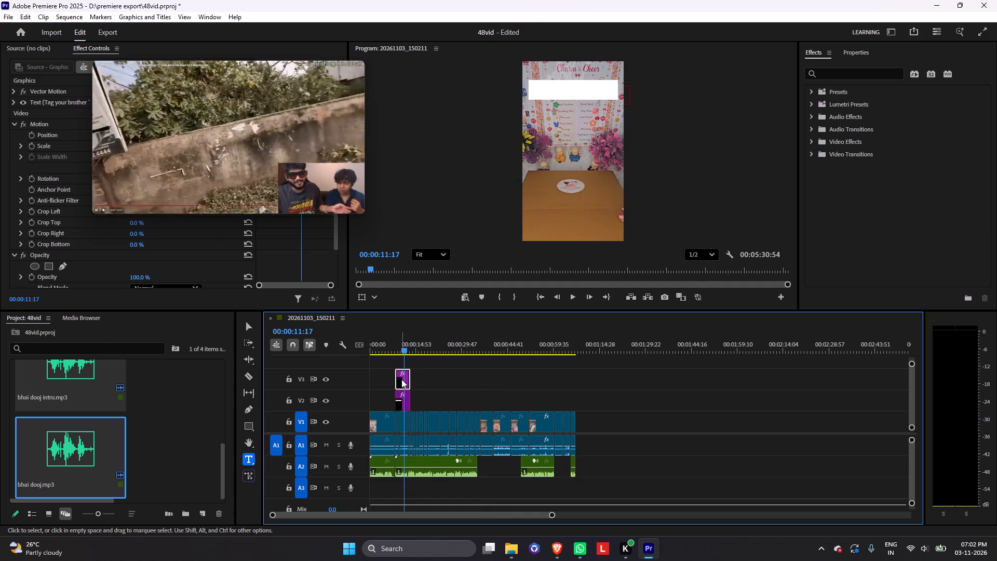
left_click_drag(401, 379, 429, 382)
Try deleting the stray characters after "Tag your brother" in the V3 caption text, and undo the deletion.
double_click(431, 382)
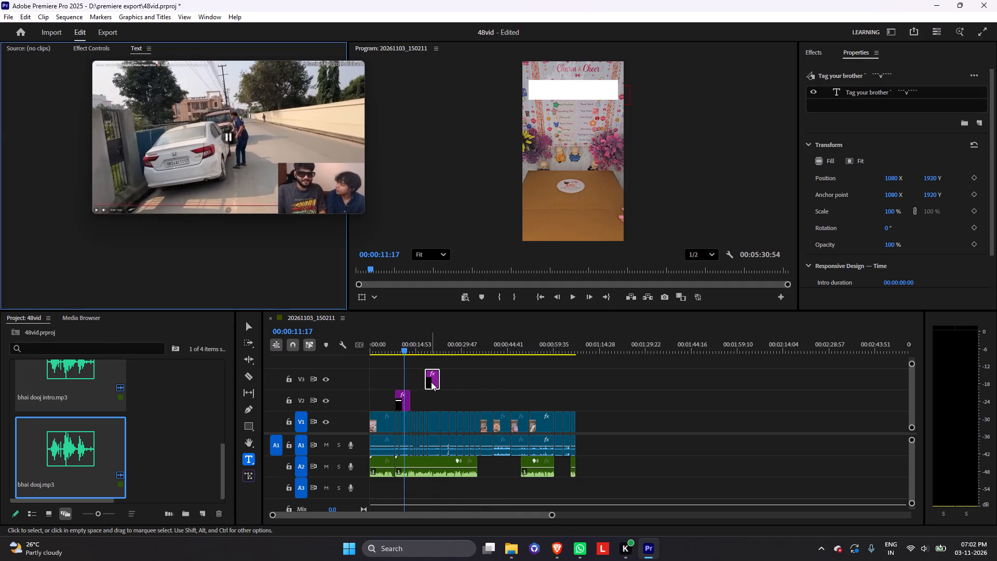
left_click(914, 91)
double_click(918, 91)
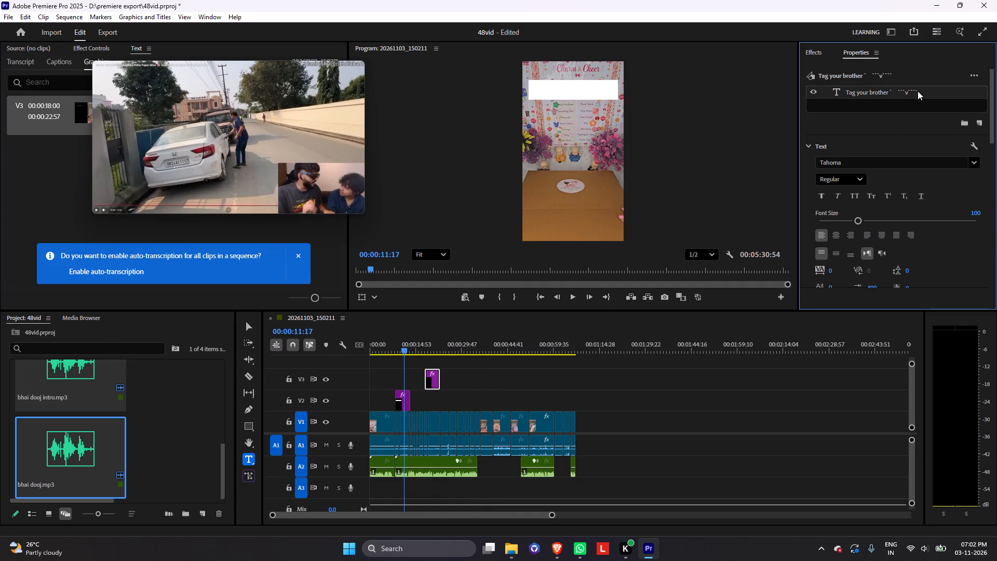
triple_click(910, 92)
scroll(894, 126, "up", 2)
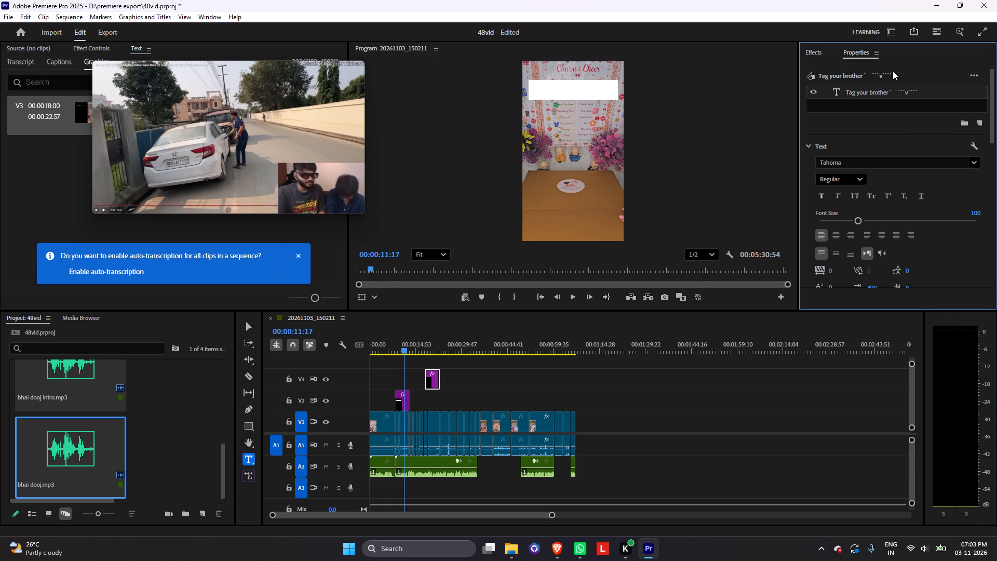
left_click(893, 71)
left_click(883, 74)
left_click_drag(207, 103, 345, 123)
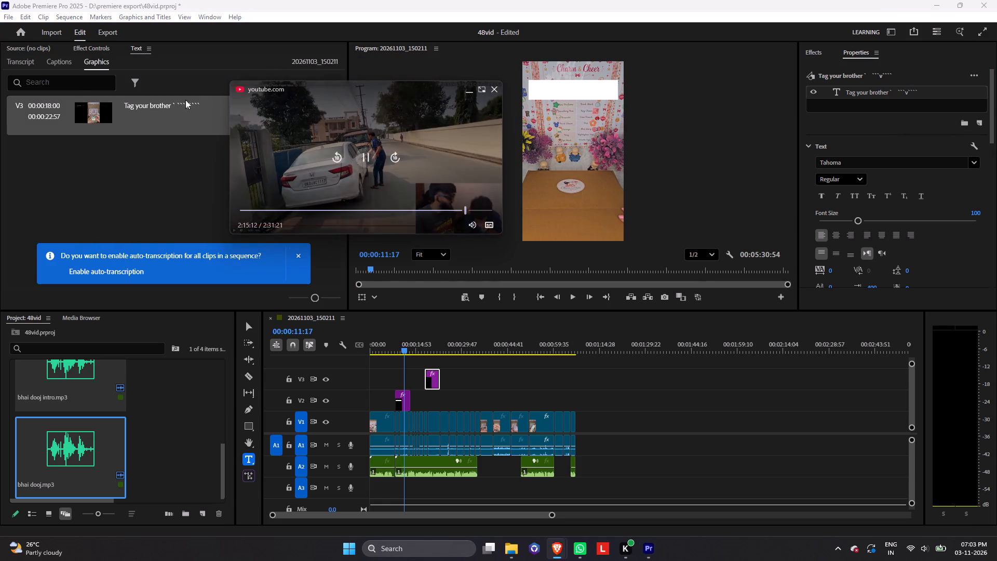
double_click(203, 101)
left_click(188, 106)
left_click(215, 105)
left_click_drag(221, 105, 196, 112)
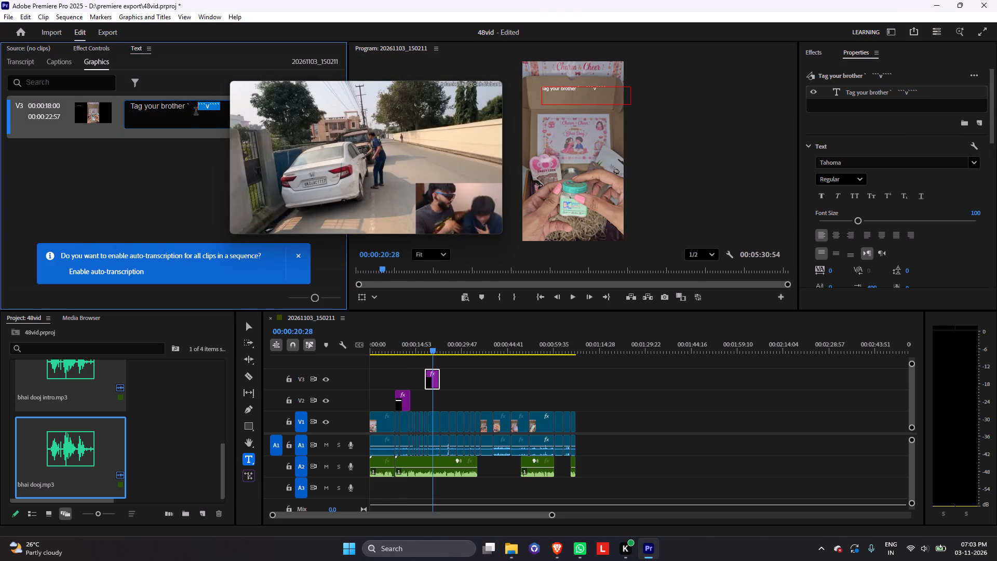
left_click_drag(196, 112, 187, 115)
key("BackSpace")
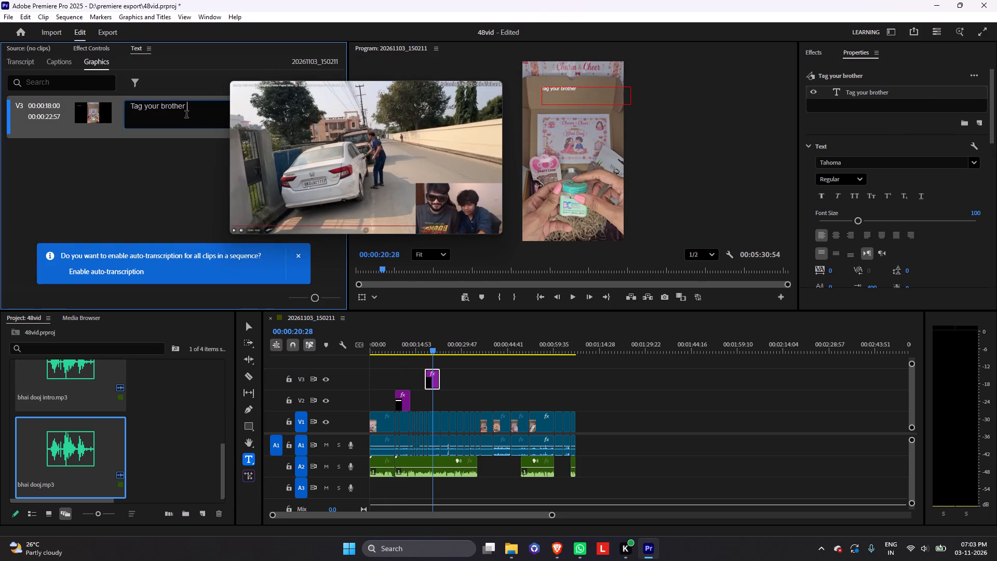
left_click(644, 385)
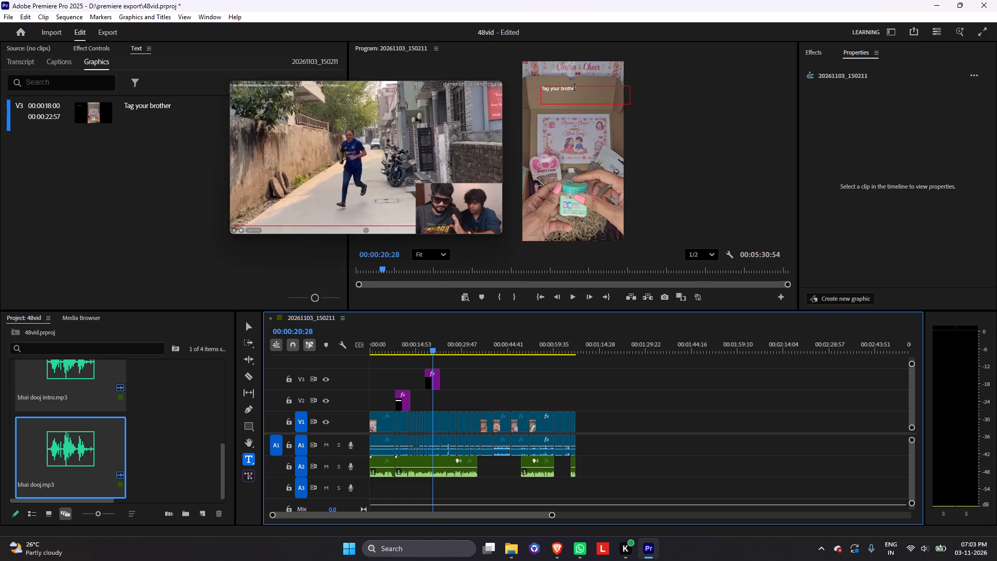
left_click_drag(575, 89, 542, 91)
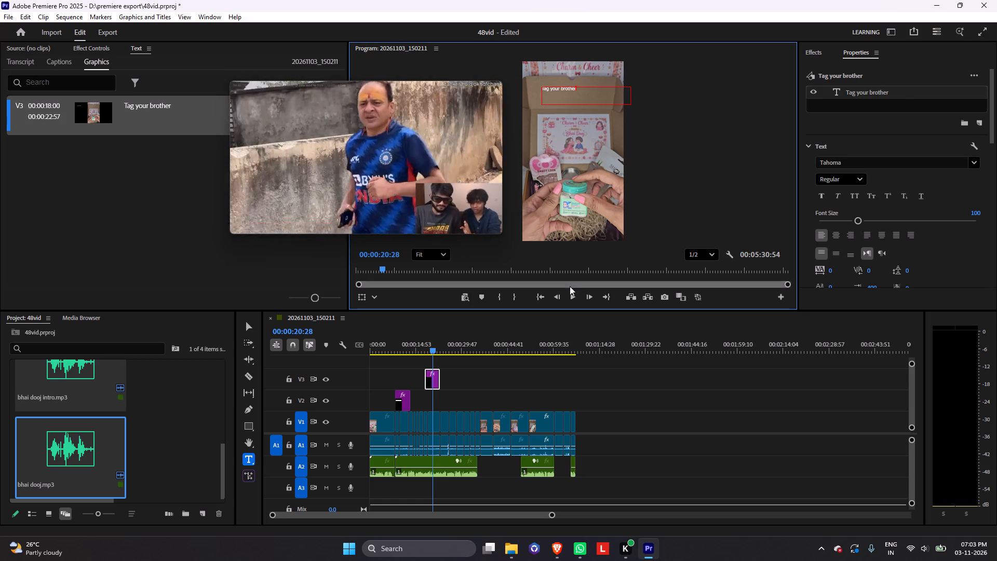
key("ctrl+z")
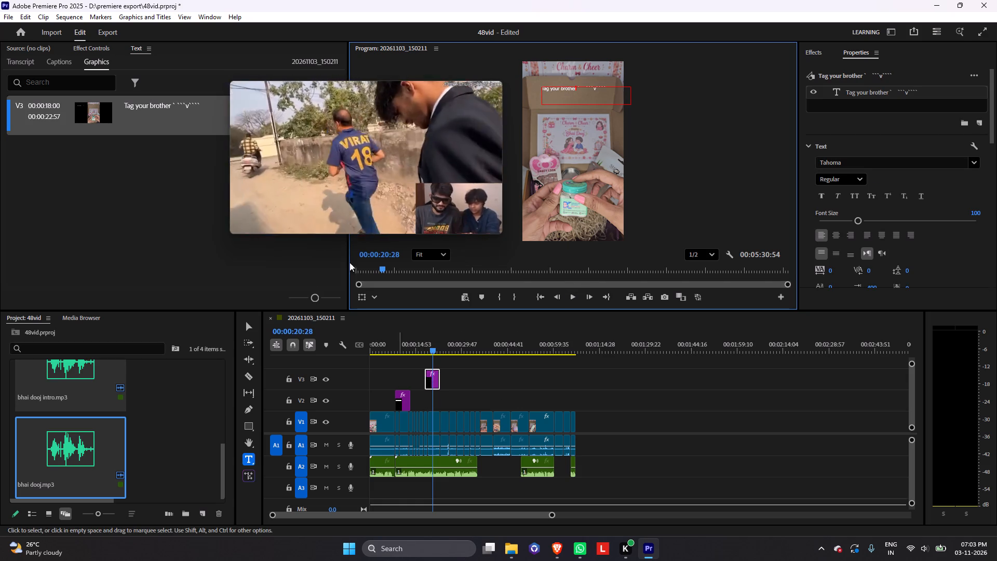
Delete the stray characters and trailing space from the V3 caption so it reads only "Tag your brother".
double_click(196, 106)
left_click(219, 106)
left_click_drag(220, 106, 187, 111)
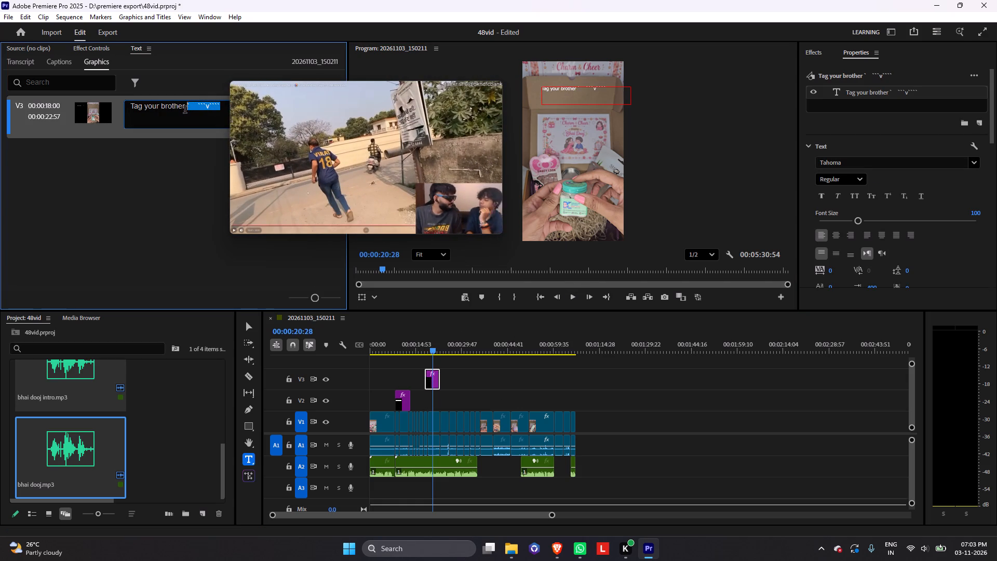
key("BackSpace")
key("BackSpace")
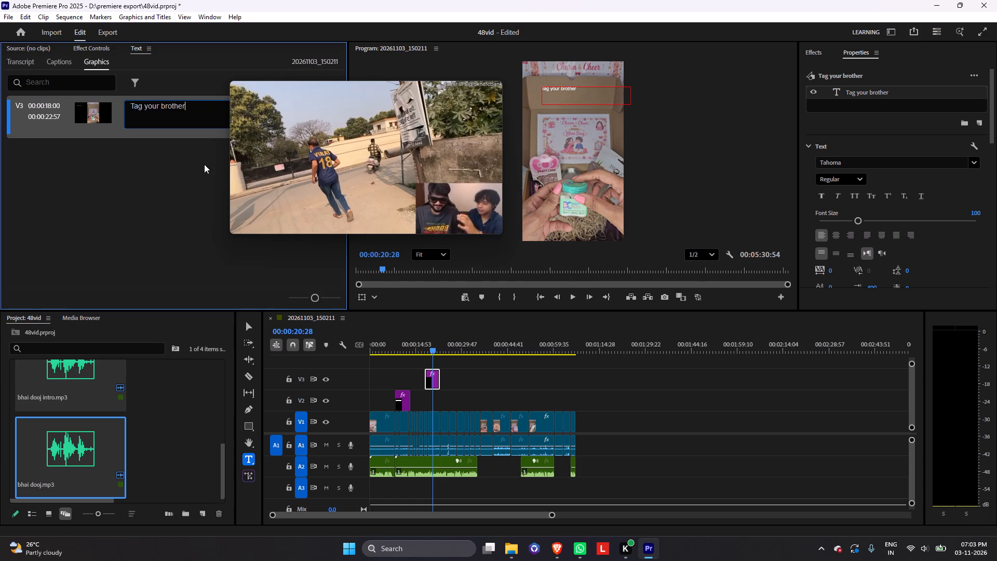
left_click(606, 430)
Change the "Tag your brother" caption's font to Showcard Gothic.
left_click(437, 386)
left_click(433, 380)
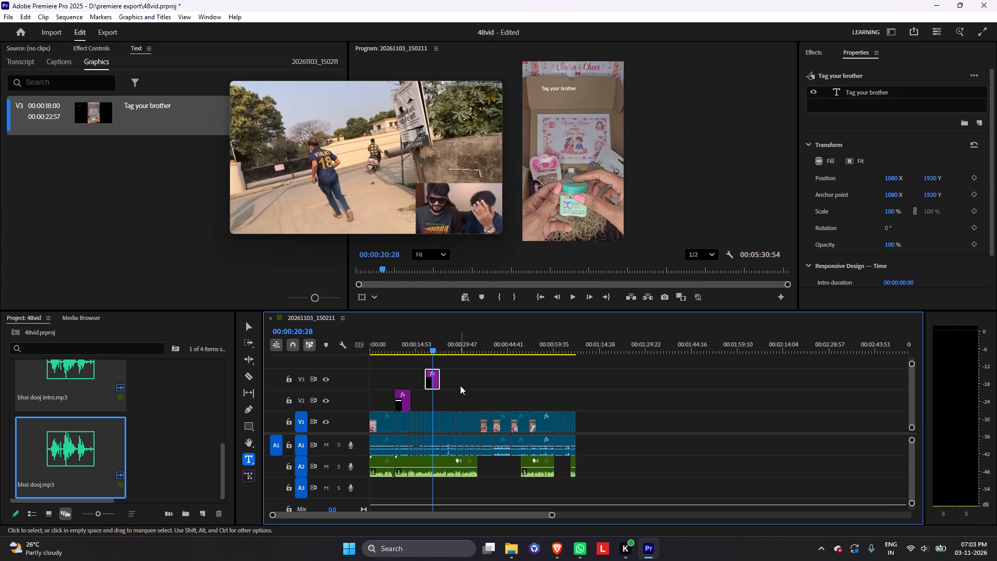
key("v")
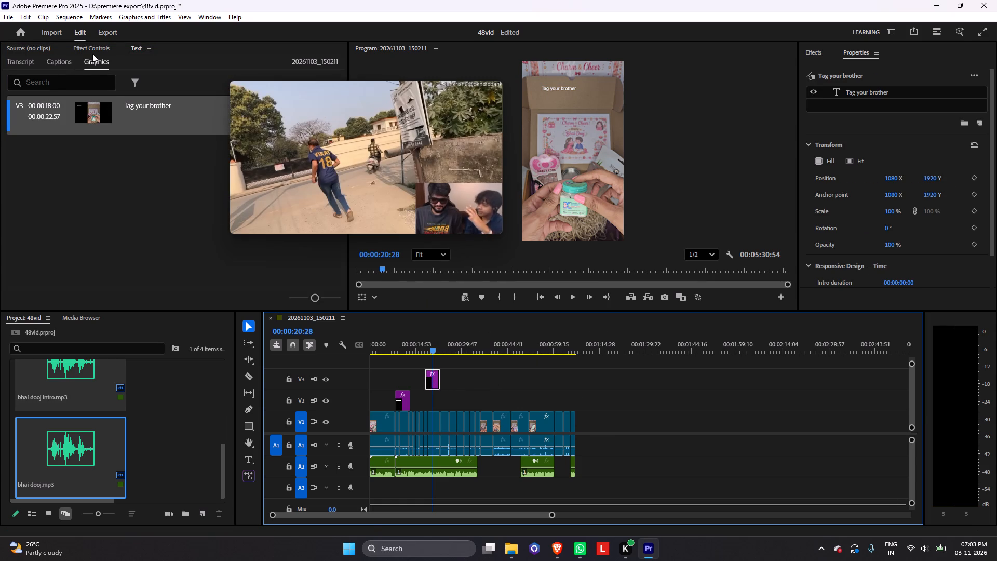
left_click(92, 53)
scroll(69, 267, "down", 10)
scroll(76, 279, "up", 3)
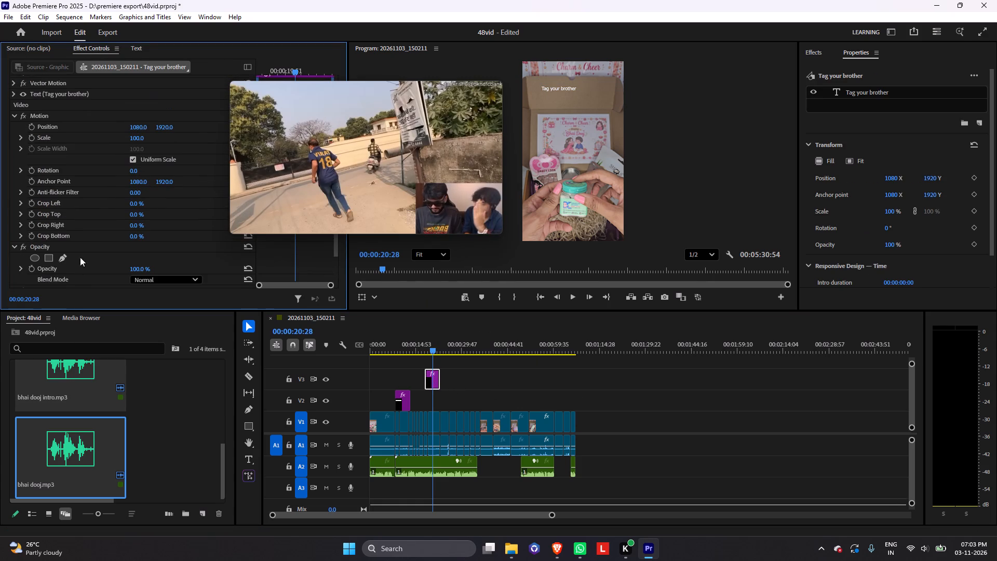
scroll(80, 257, "up", 7)
left_click(12, 103)
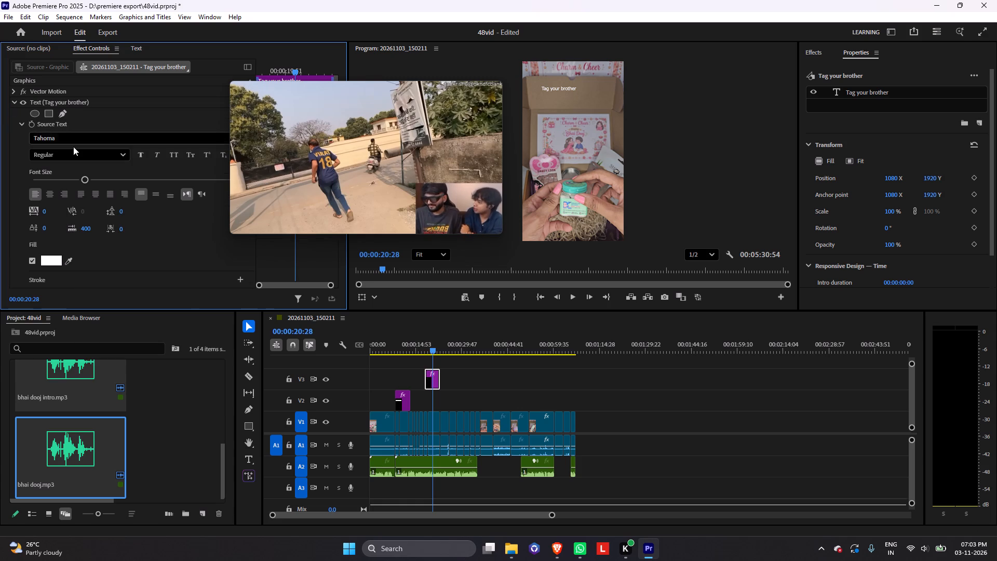
left_click(89, 138)
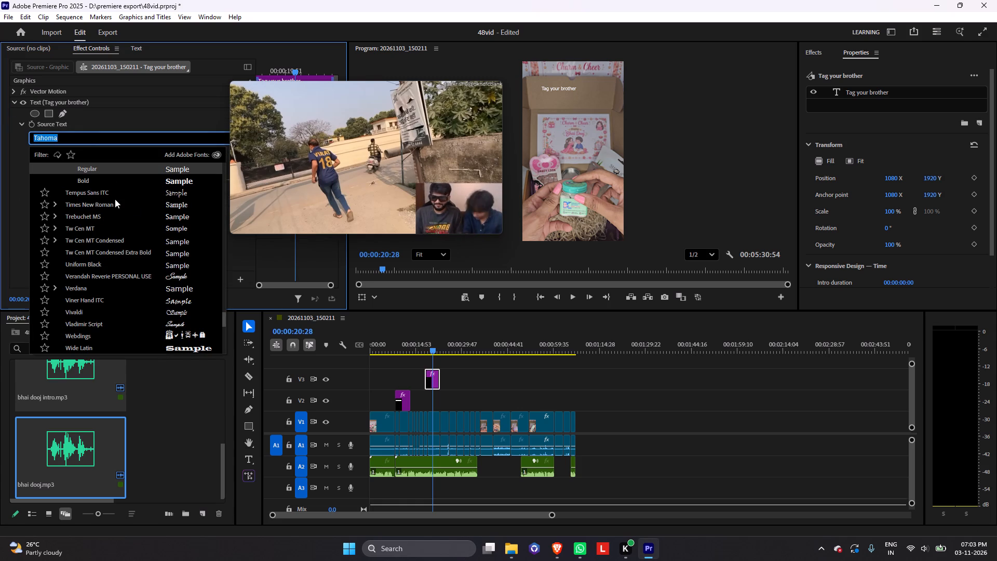
scroll(148, 234, "up", 9)
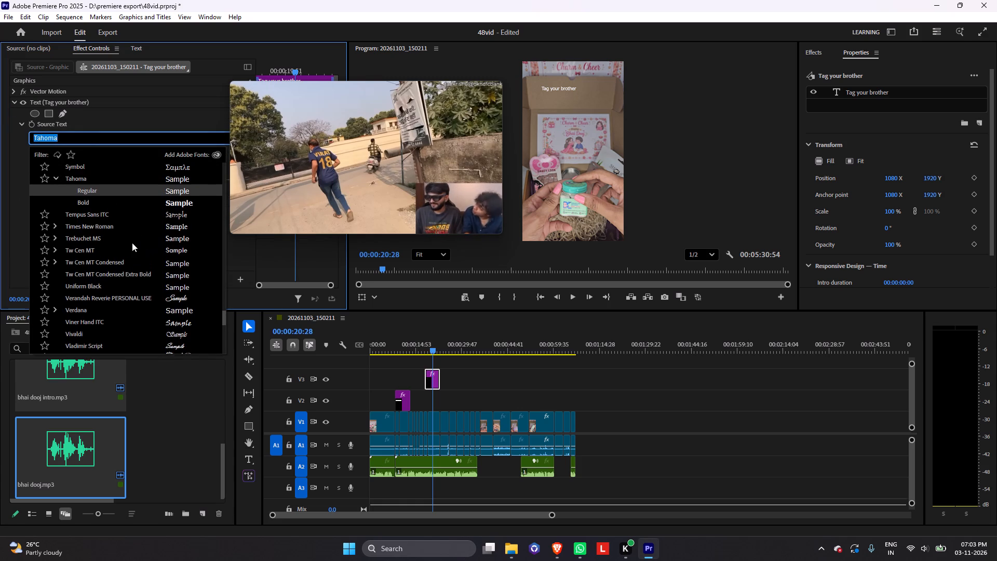
scroll(132, 243, "up", 20)
scroll(132, 243, "up", 9)
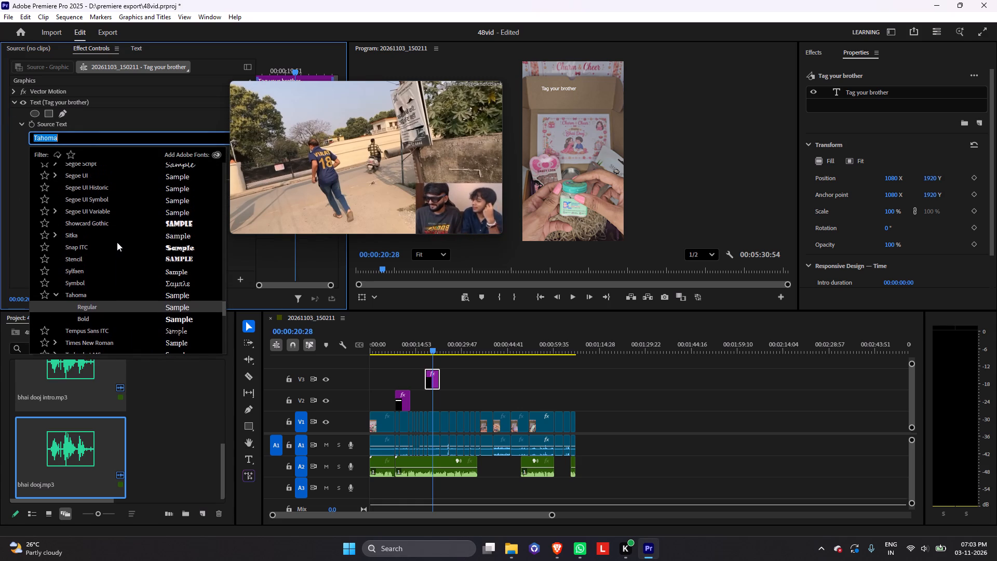
left_click(102, 223)
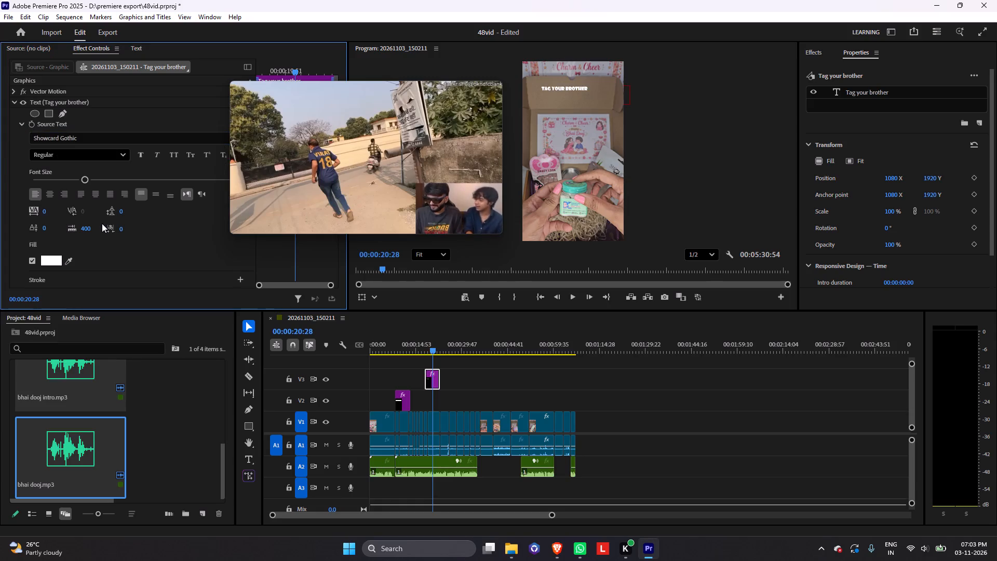
Style the "Tag your brother" caption with a larger font size, black fill (000000) and faux italic.
left_click_drag(86, 182, 117, 183)
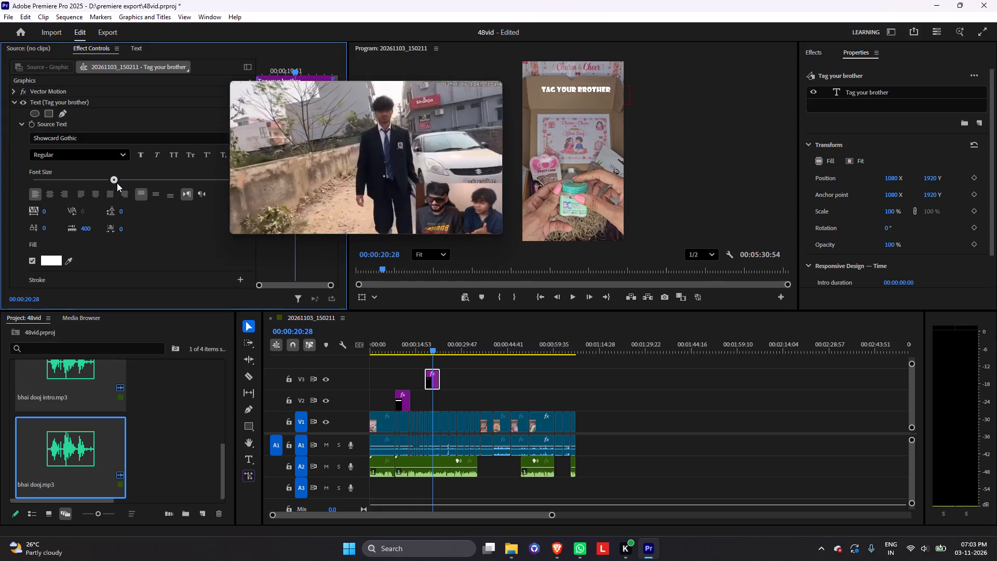
left_click_drag(117, 183, 114, 183)
left_click(59, 261)
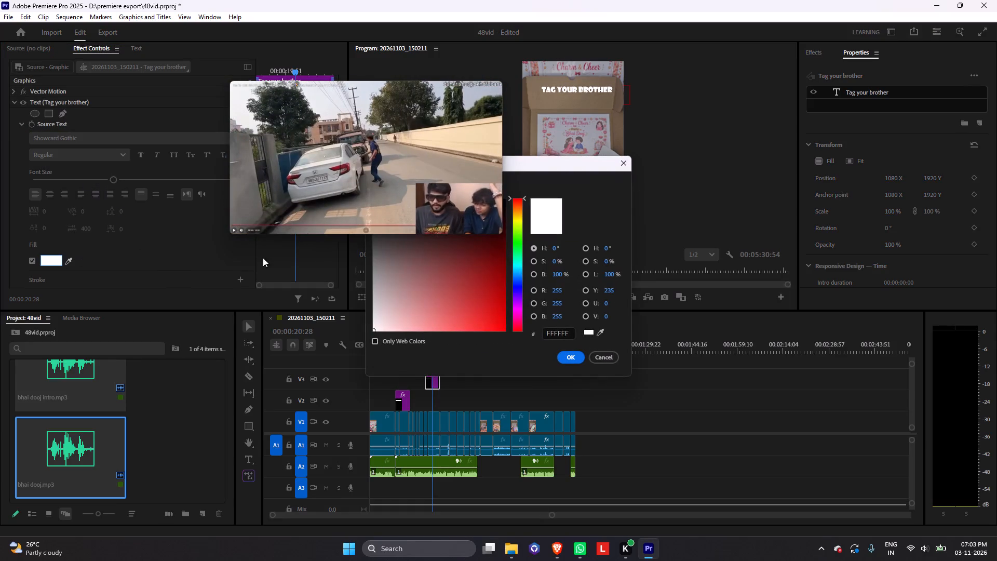
left_click_drag(415, 262, 305, 168)
left_click(580, 355)
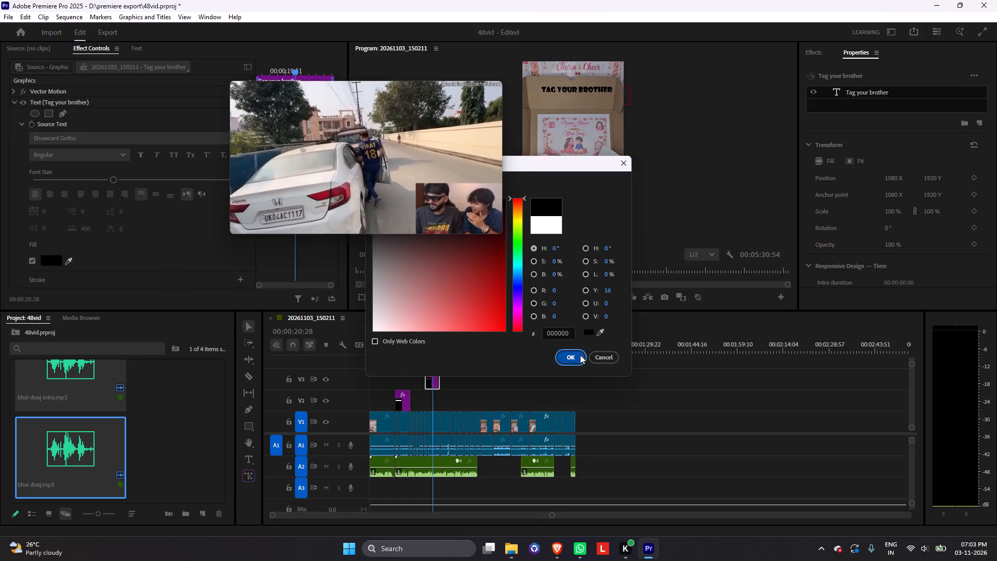
left_click_drag(113, 179, 119, 179)
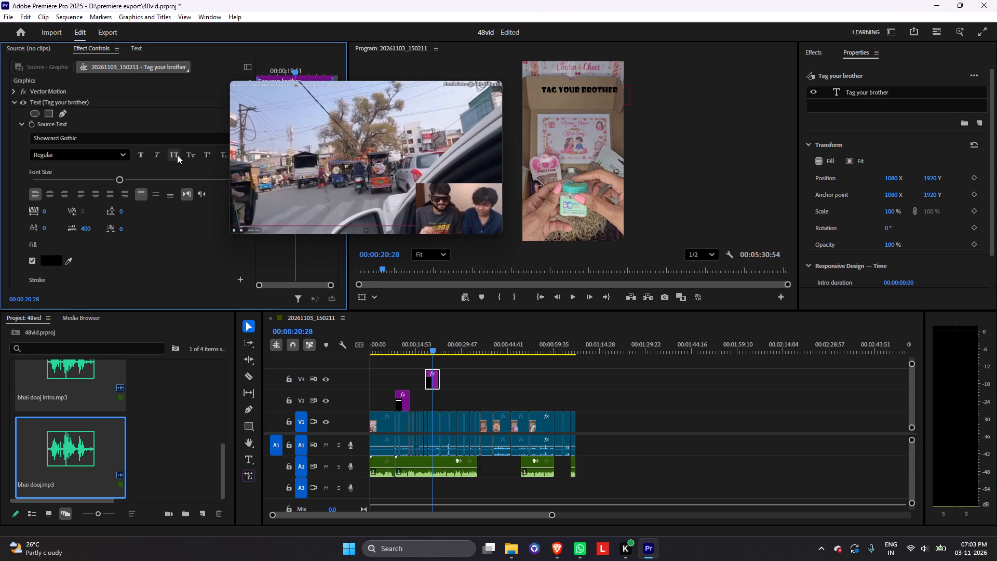
left_click(156, 155)
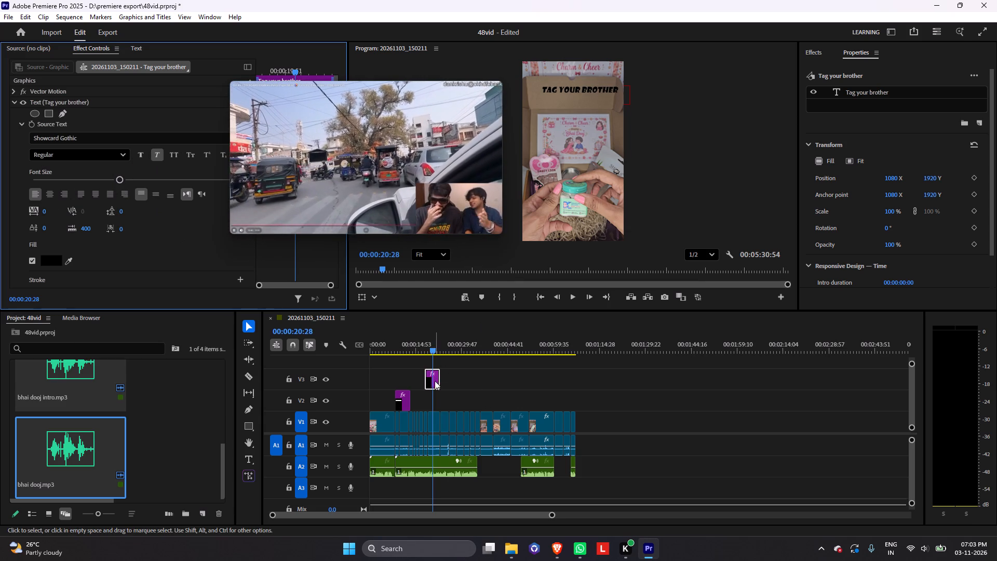
Move the "Tag your brother" caption along V3 to sit directly above the white box graphic on V2.
left_click_drag(430, 379, 399, 376)
left_click(399, 374)
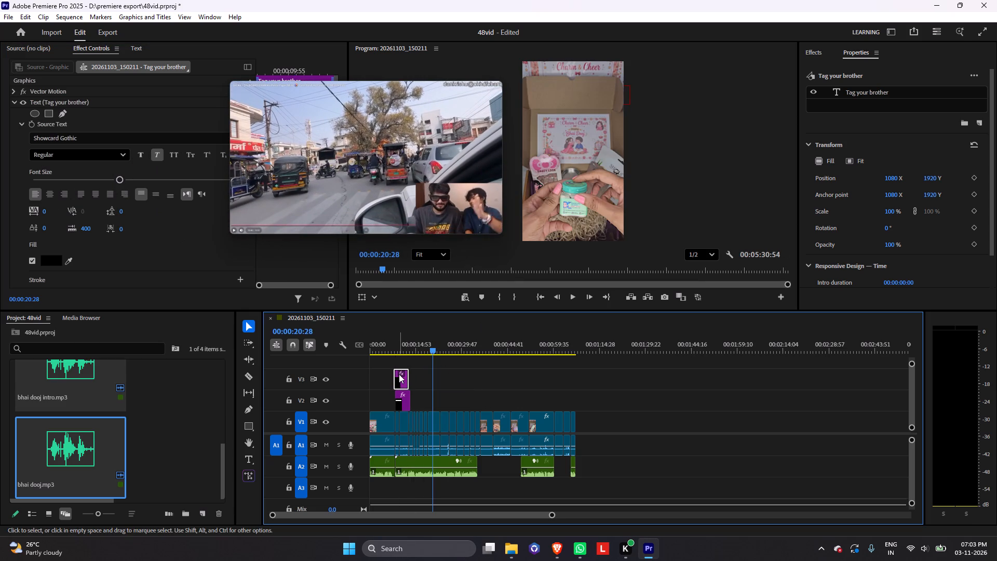
Turn off uniform scaling for the white box shape on V2 behind the "Tag your brother" caption.
left_click_drag(434, 353, 389, 357)
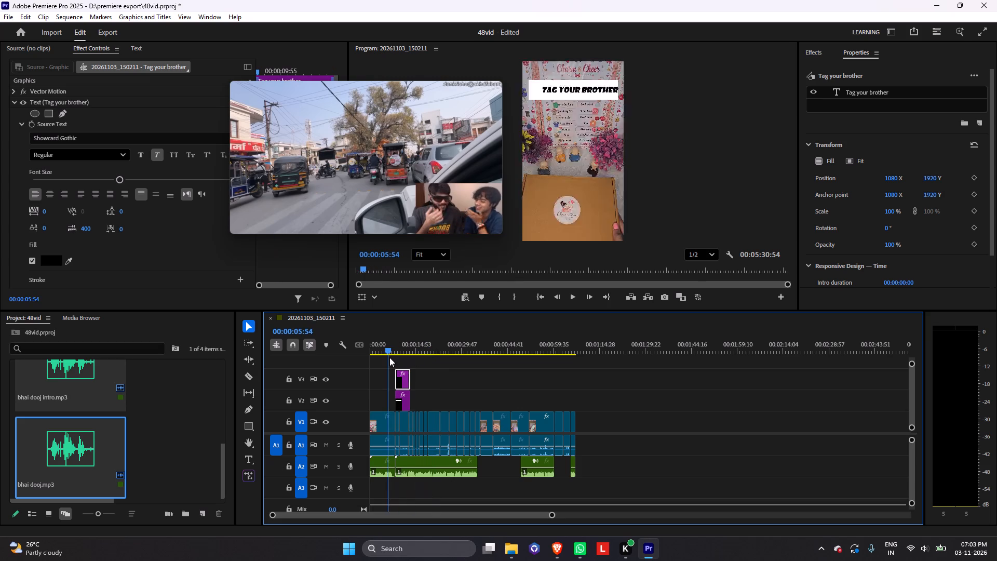
left_click_drag(389, 357, 396, 356)
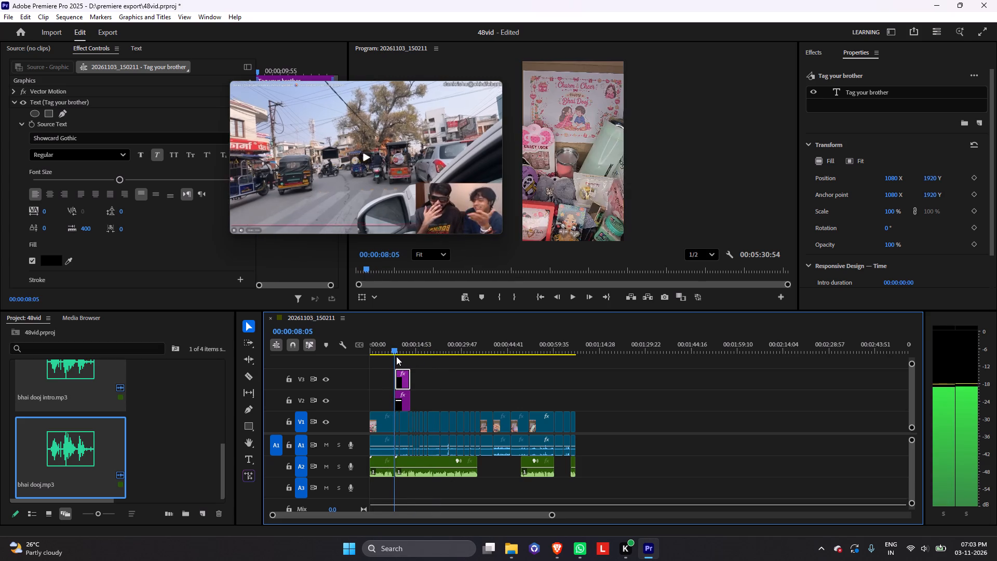
left_click_drag(396, 356, 399, 356)
double_click(405, 402)
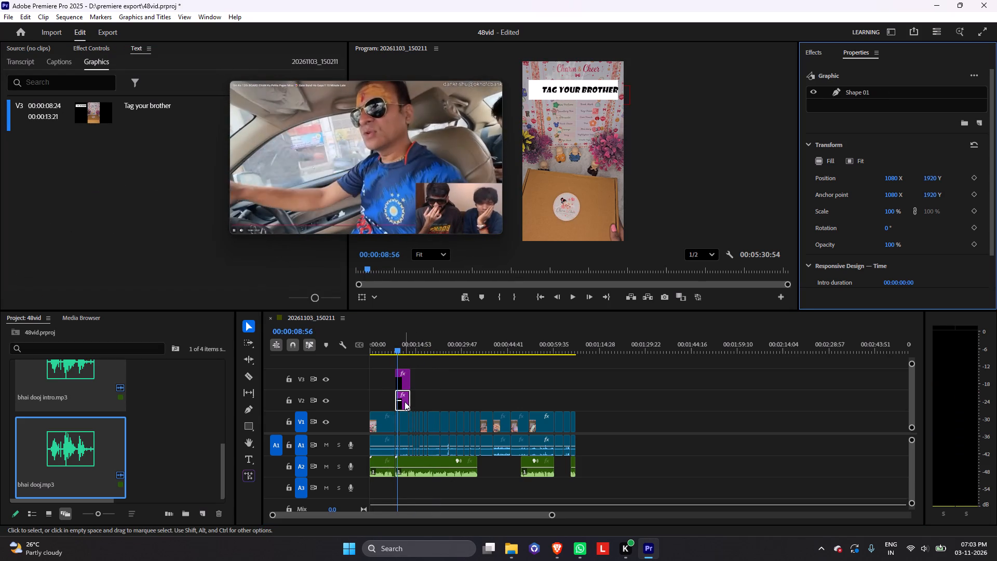
left_click(405, 402)
double_click(405, 402)
left_click(89, 45)
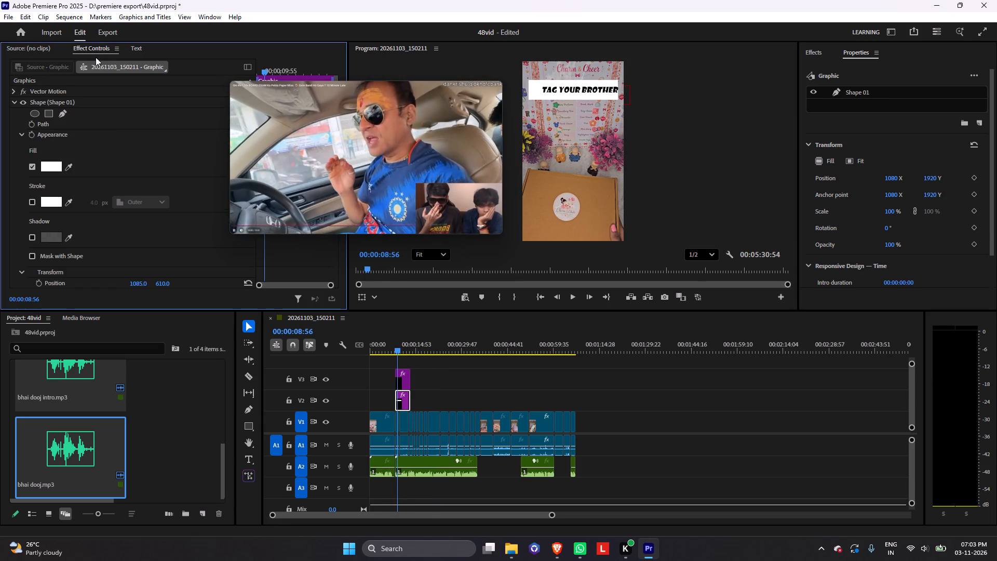
scroll(138, 220, "up", 5)
scroll(89, 178, "down", 7)
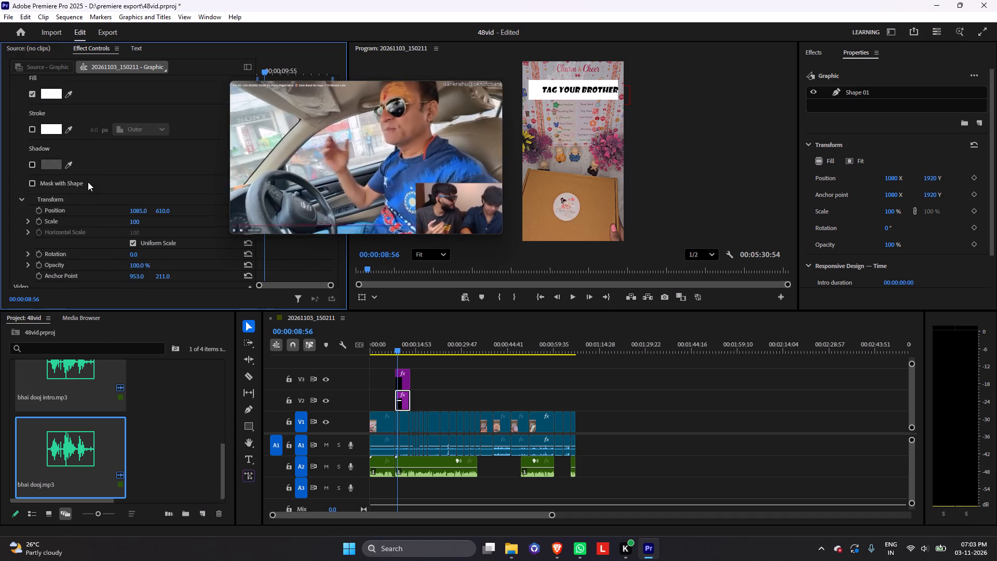
scroll(87, 182, "up", 7)
scroll(84, 190, "down", 9)
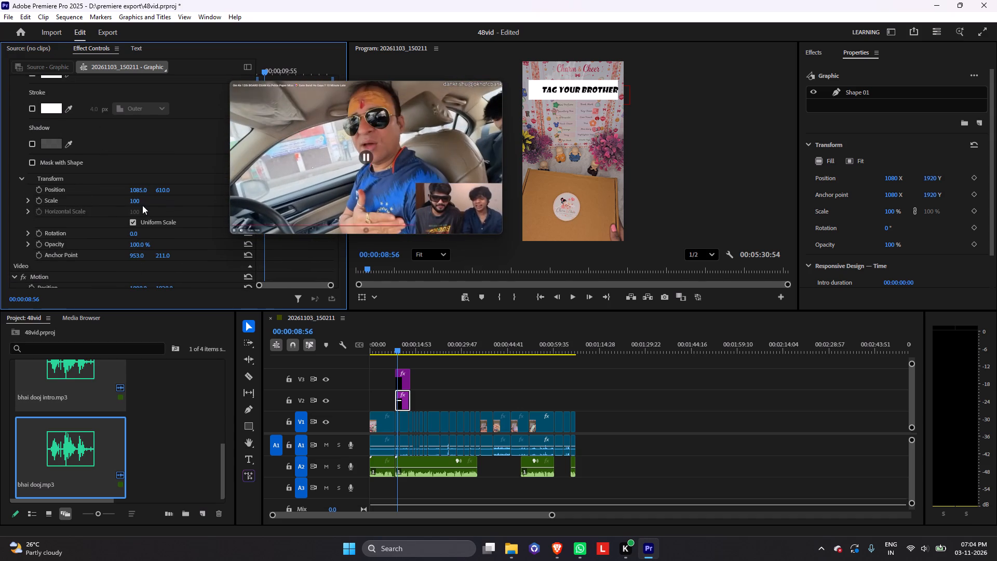
double_click(133, 226)
Shrink the white box shape to a vertical scale of 64 and a horizontal scale of 99.
left_click_drag(136, 209, 137, 209)
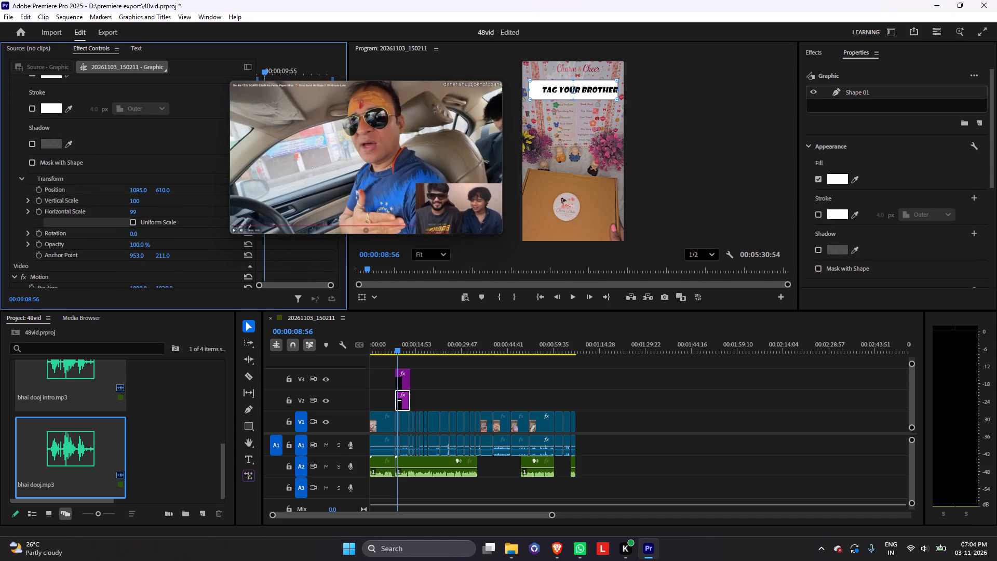
left_click_drag(137, 209, 131, 213)
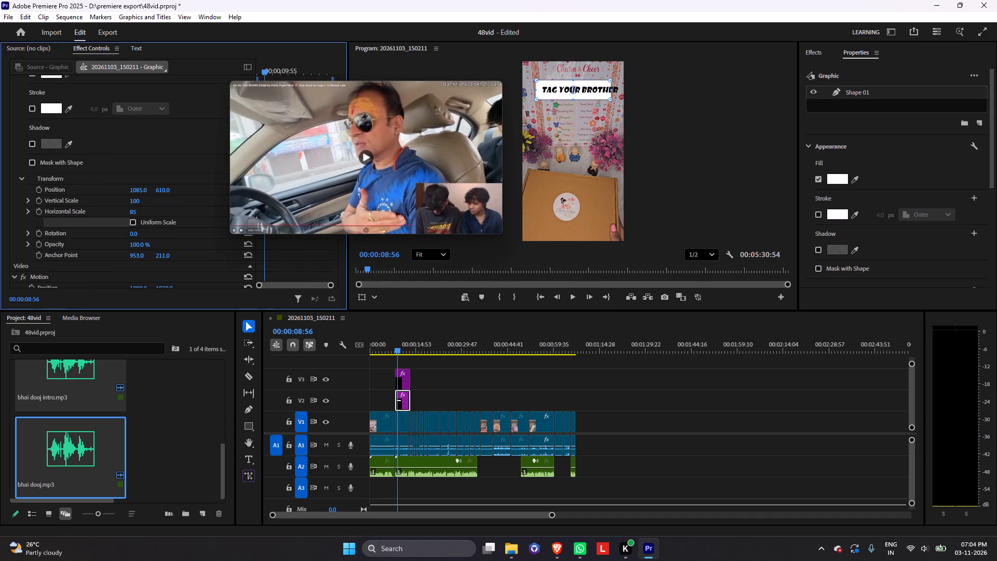
left_click_drag(131, 213, 142, 213)
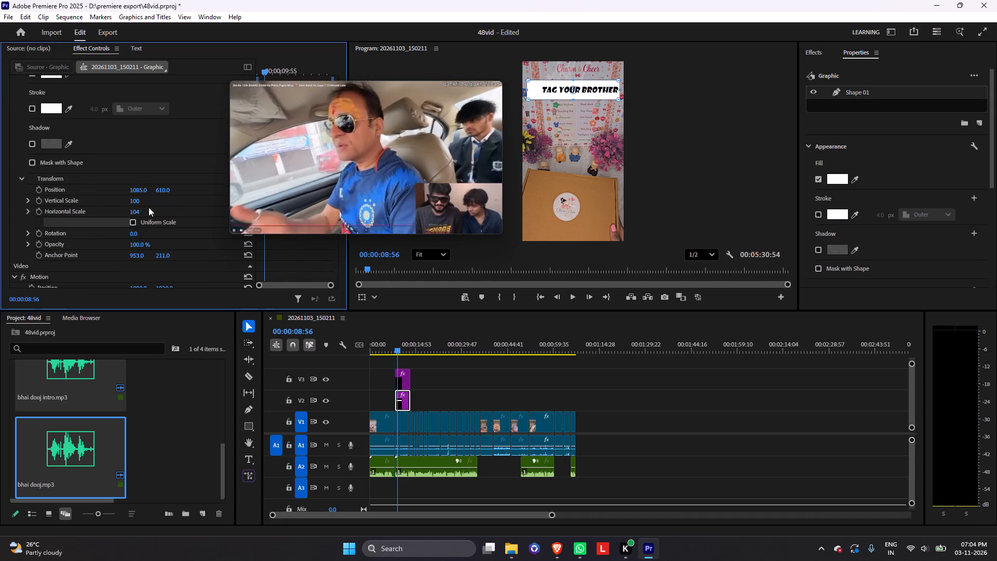
left_click_drag(139, 201, 127, 204)
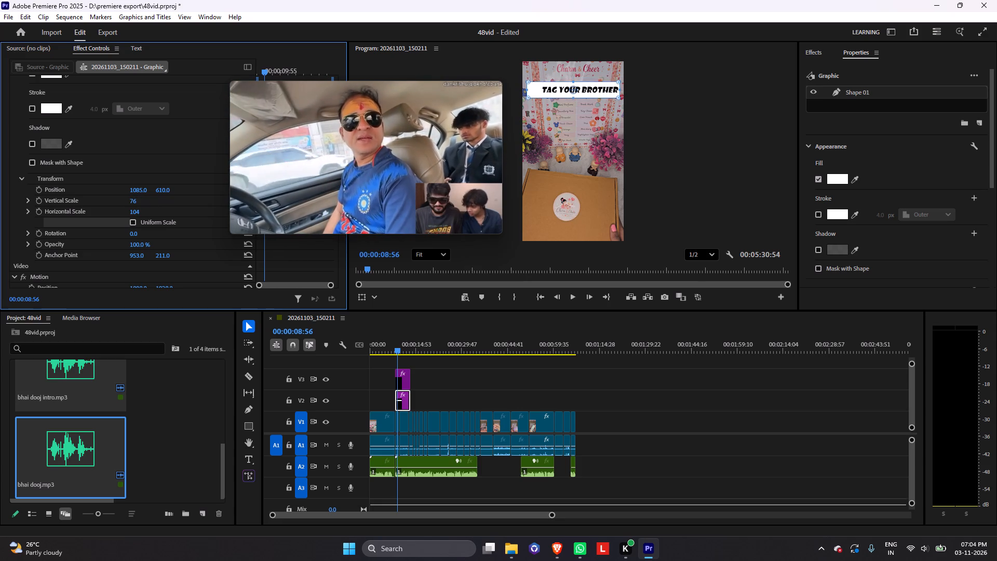
left_click_drag(127, 204, 123, 206)
left_click(136, 212)
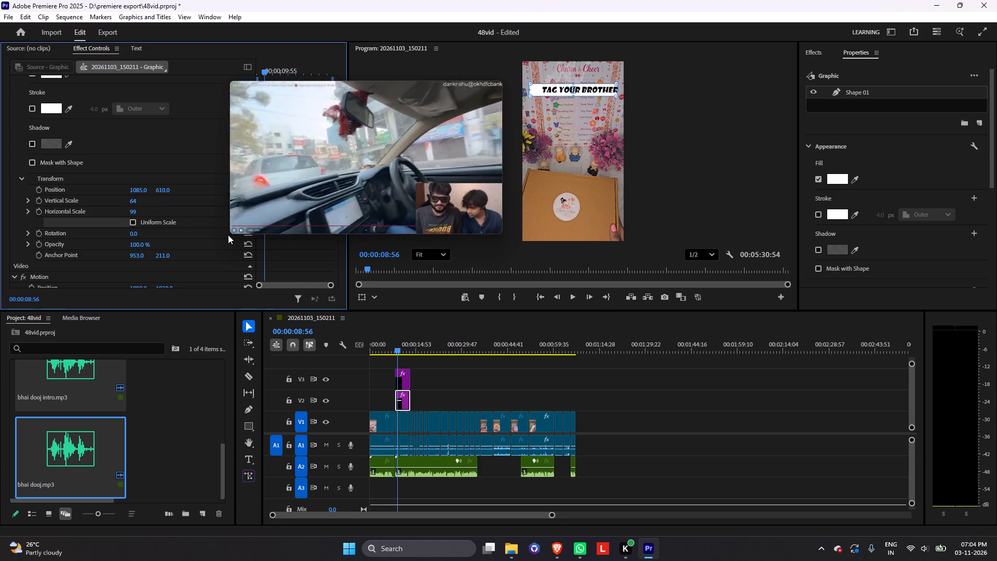
Center the "Tag your brother" caption on the white box, with a Motion position of about 950, 1928.
left_click(453, 364)
left_click(406, 377)
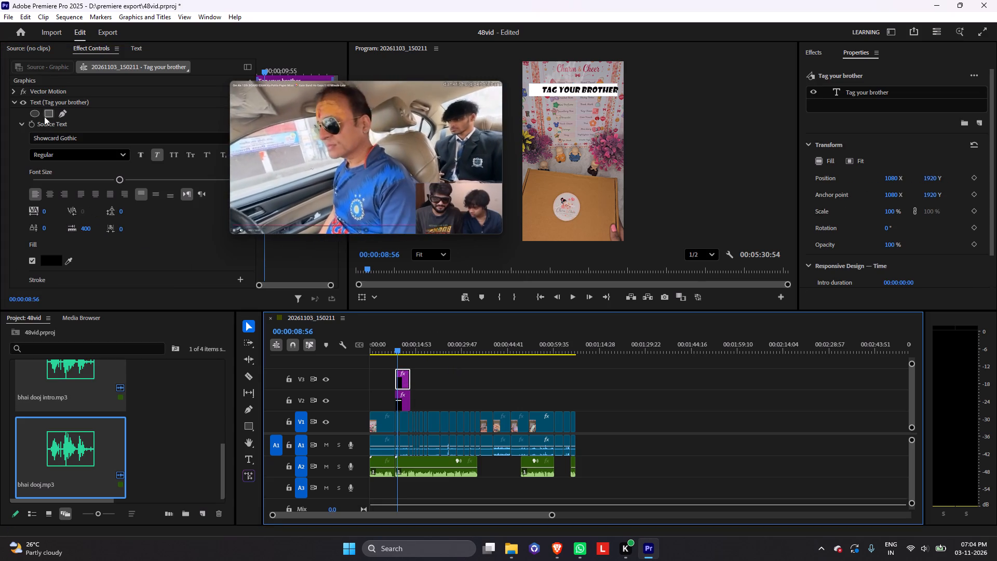
scroll(44, 126, "up", 2)
left_click(16, 100)
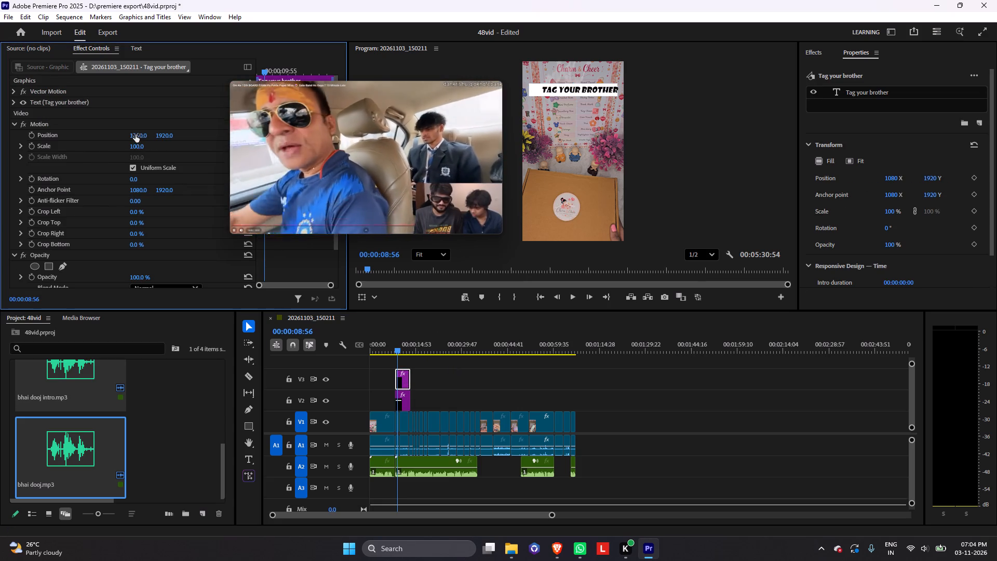
left_click_drag(136, 135, 82, 135)
left_click_drag(164, 133, 171, 135)
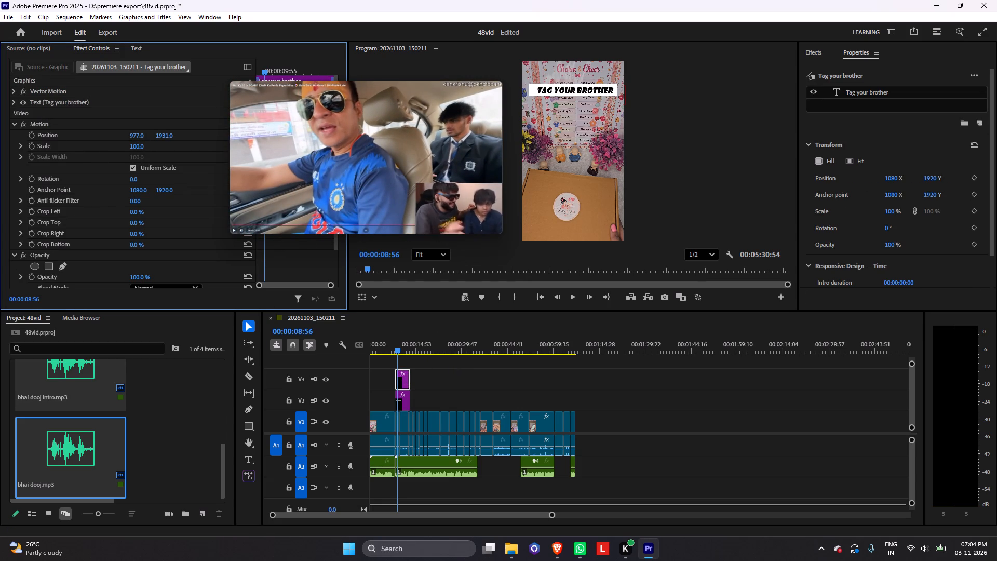
left_click_drag(171, 135, 170, 136)
left_click_drag(141, 135, 137, 135)
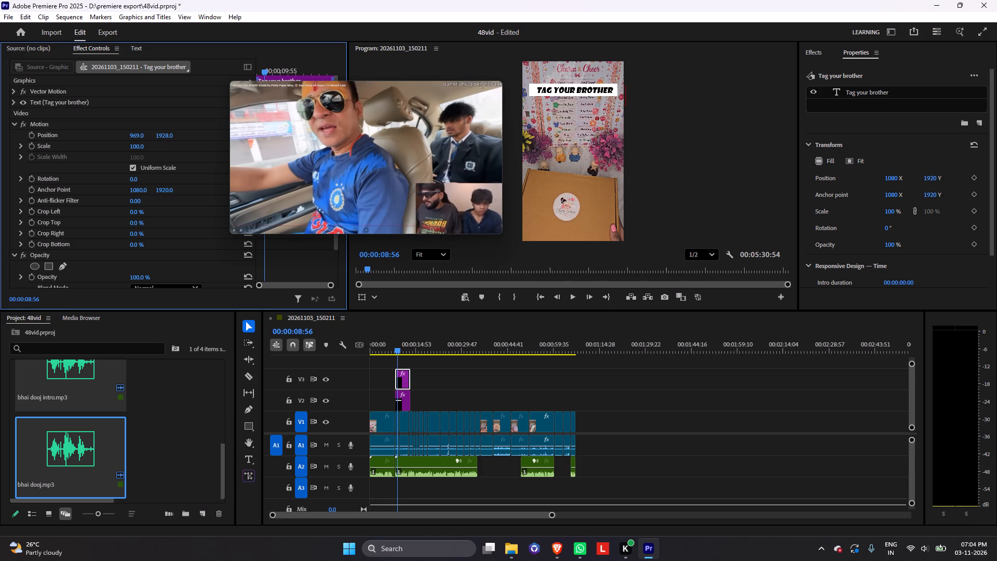
left_click_drag(137, 135, 128, 136)
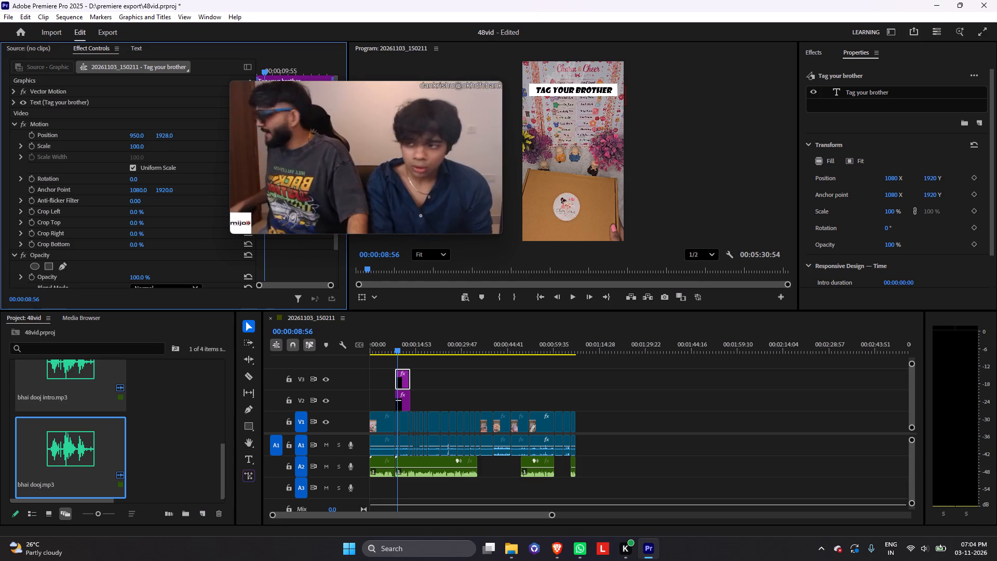
left_click_drag(128, 136, 124, 136)
left_click(743, 423)
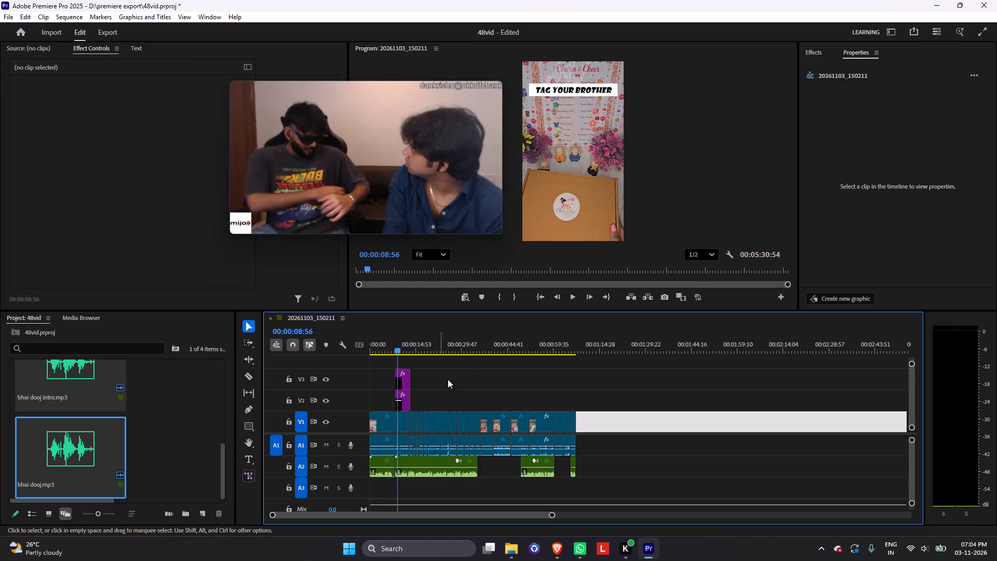
Move the V3 caption and V2 white box clips together to the start of the sequence.
left_click(475, 373)
left_click_drag(436, 398, 342, 380)
left_click_drag(402, 379, 373, 379)
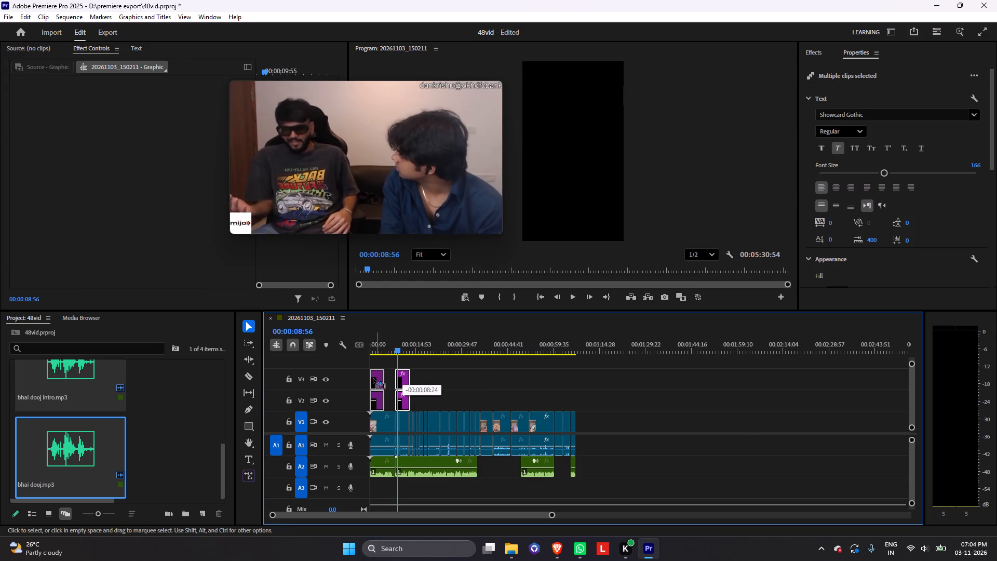
left_click_drag(373, 379, 365, 378)
Extend the ends of the caption and white box clips together to a duration of 00:00:08:24.
left_click_drag(382, 377, 391, 378)
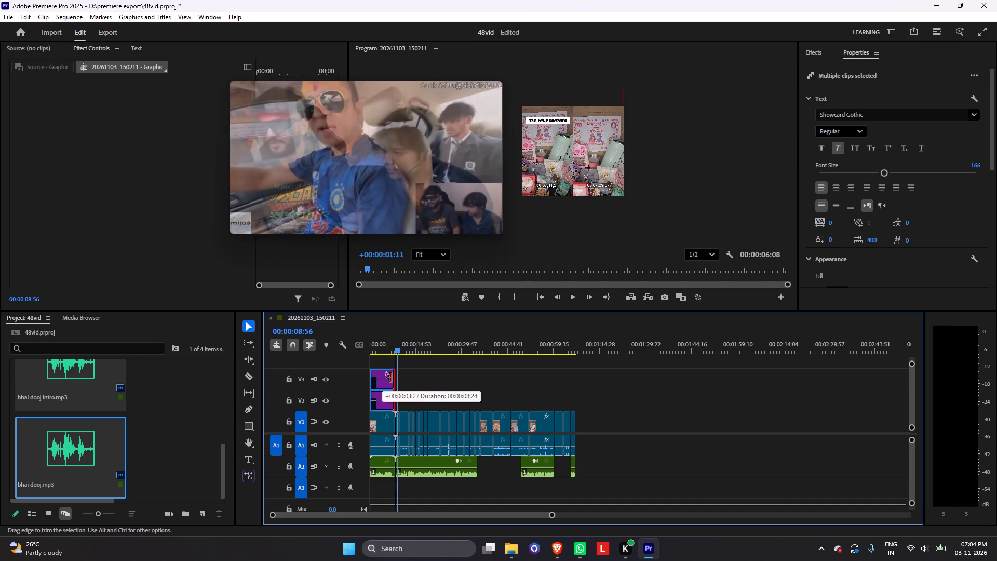
left_click_drag(391, 378, 392, 378)
Scrub through the sequence from the opening caption section to the end of the footage at 00:01:06:55.
left_click_drag(399, 355, 388, 353)
left_click_drag(396, 350, 388, 350)
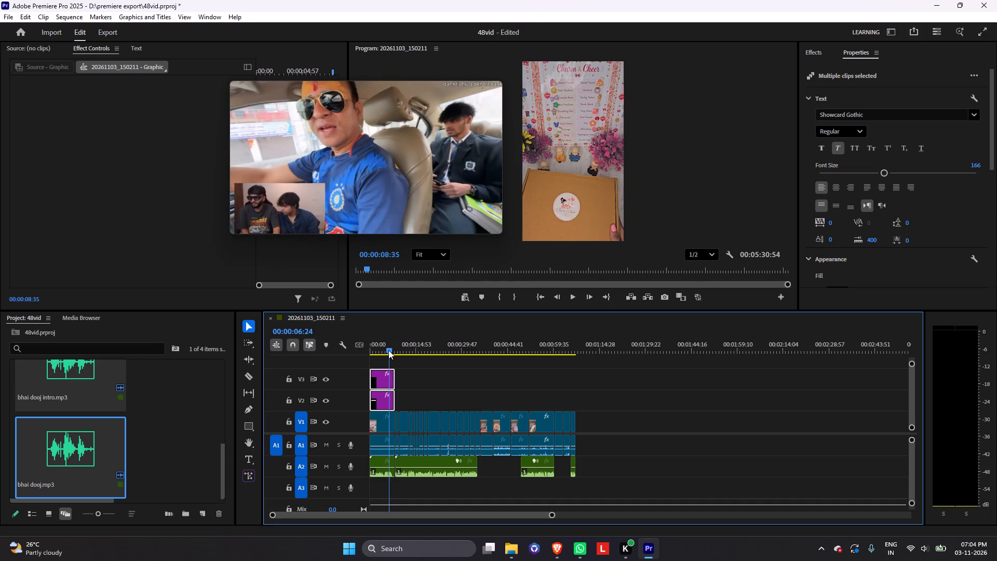
left_click_drag(388, 350, 480, 360)
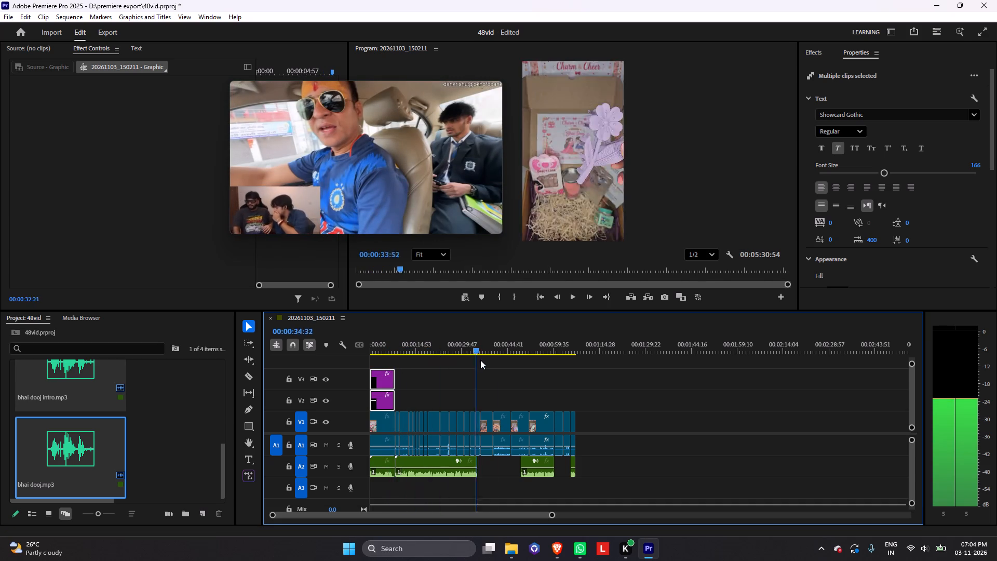
left_click_drag(480, 360, 573, 378)
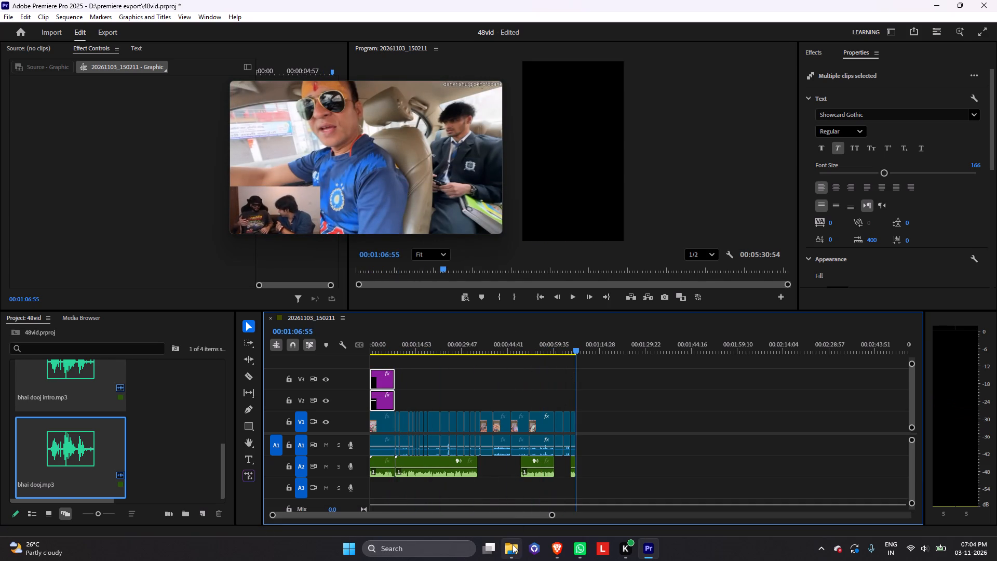
Import dm to place order.mp4 from the vid folder and place it on V1 directly after the last footage clip, at 00:01:06:55.
left_click(513, 544)
left_click_drag(679, 145, 645, 544)
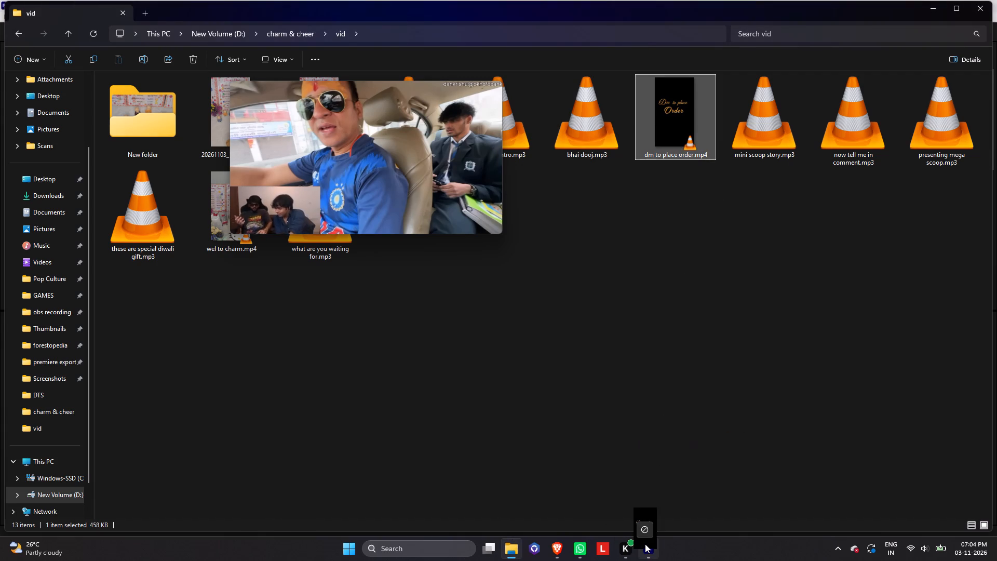
left_click_drag(645, 544, 621, 442)
left_click_drag(644, 446, 621, 449)
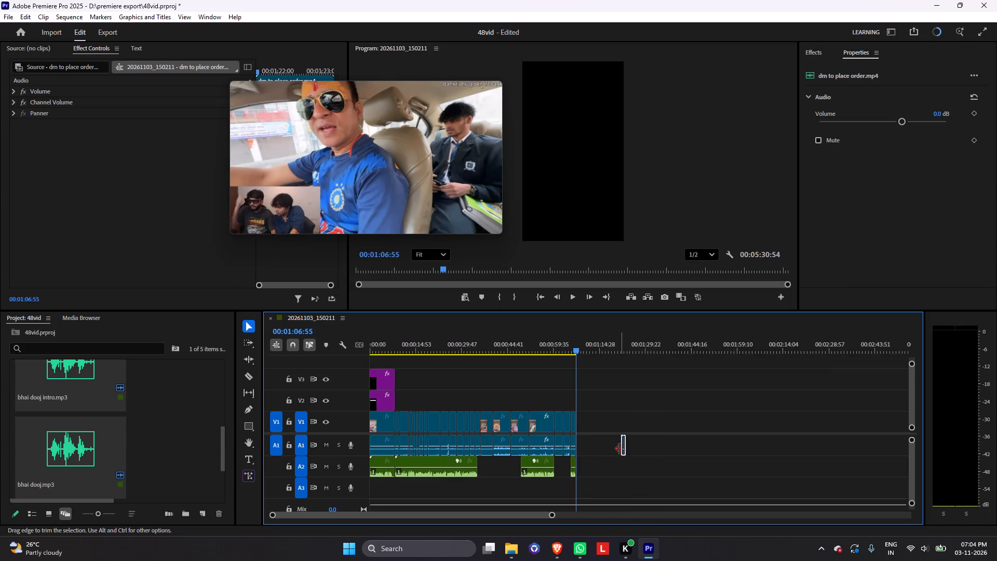
key("Delete")
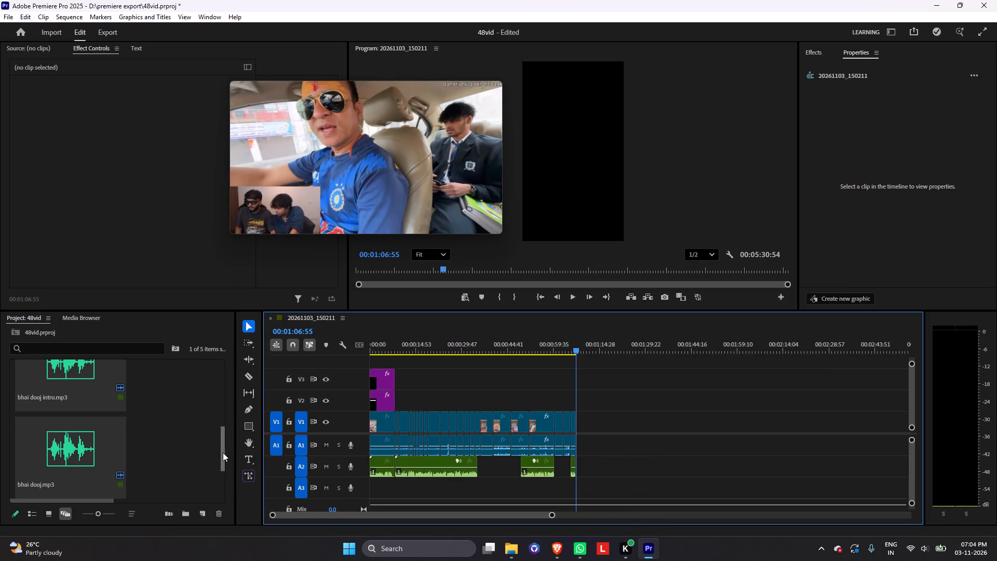
left_click_drag(222, 452, 221, 510)
left_click_drag(59, 456, 585, 426)
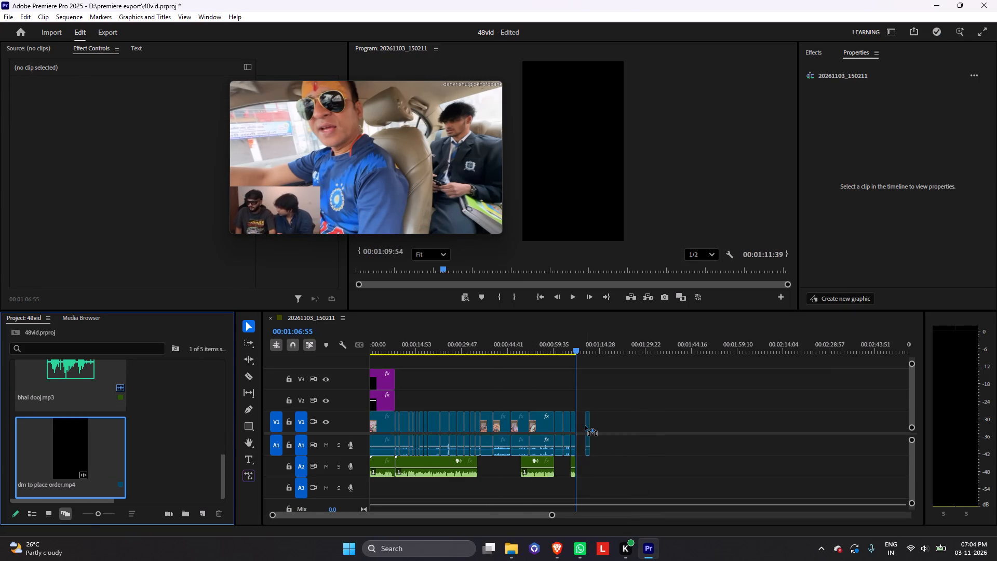
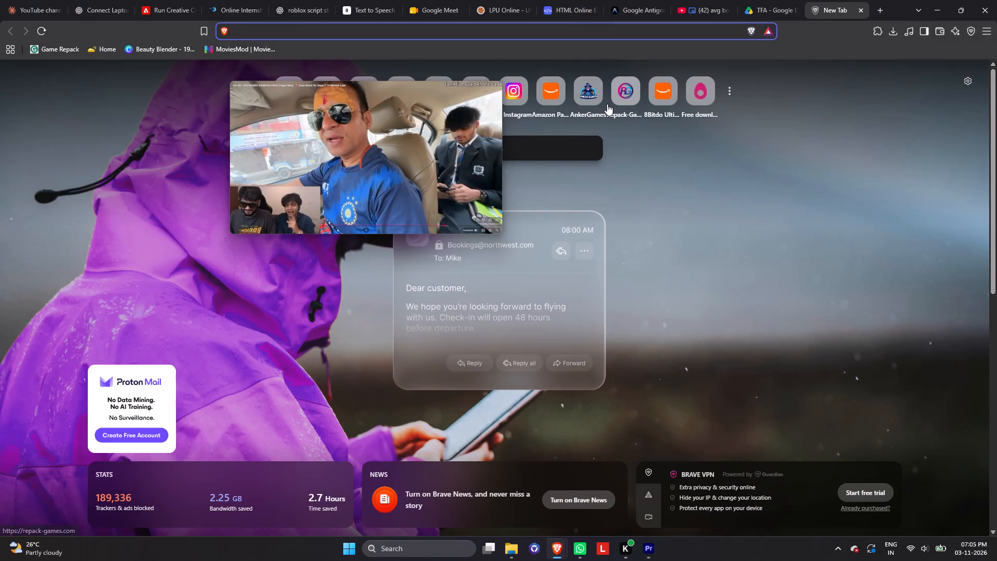
Search the web for y2mate in the Brave browser and move the floating video aside from the results.
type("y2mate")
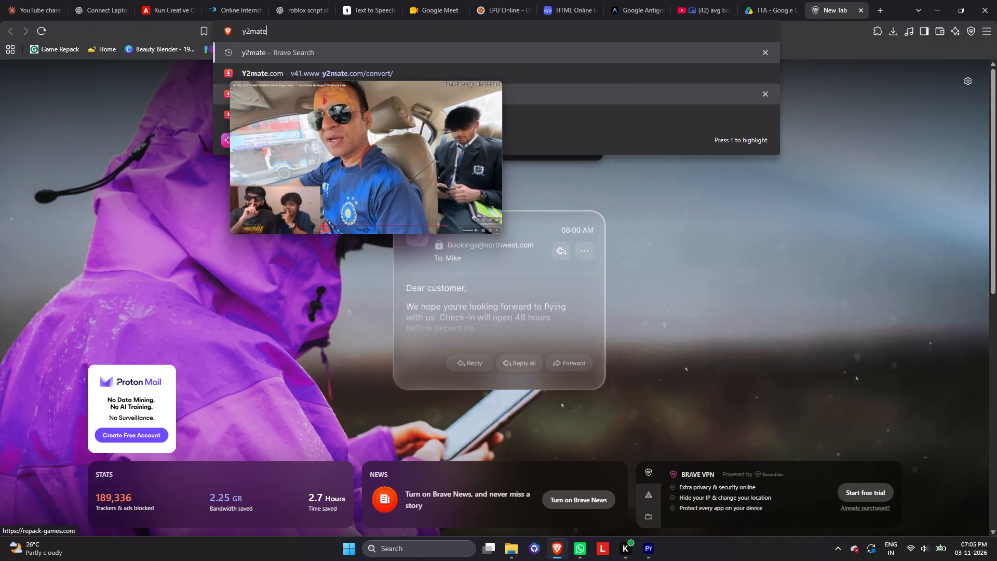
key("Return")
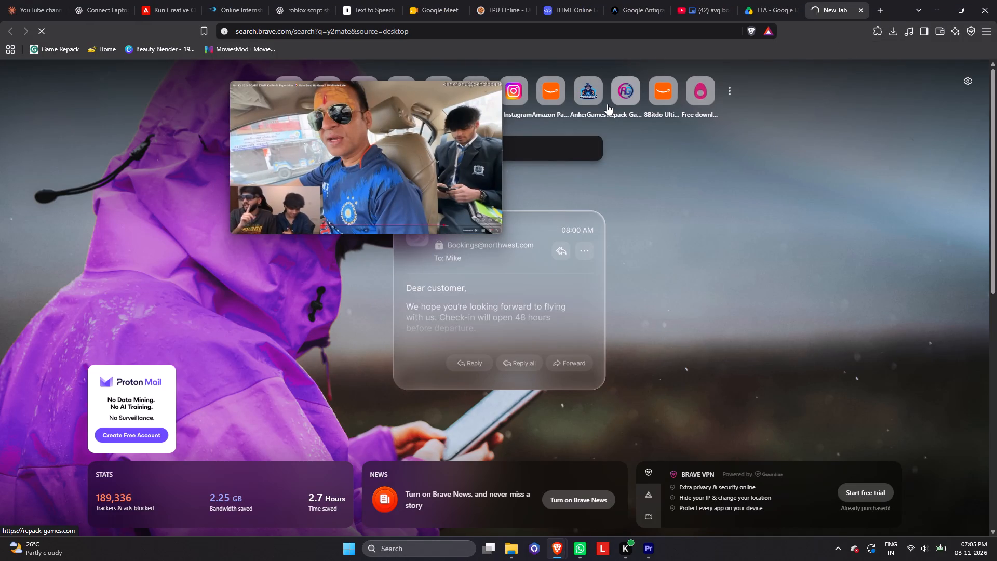
left_click_drag(417, 149, 311, 132)
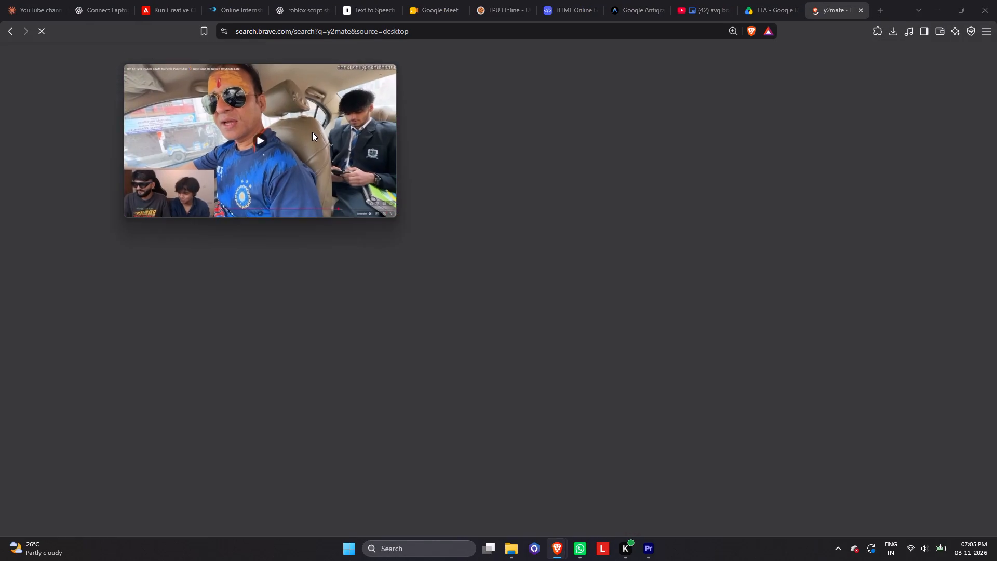
Load the copied YouTube link in the Y2mate downloader and request the "Chalre Chalre Waal" song as MP3 - 320kbps.
left_click(442, 165)
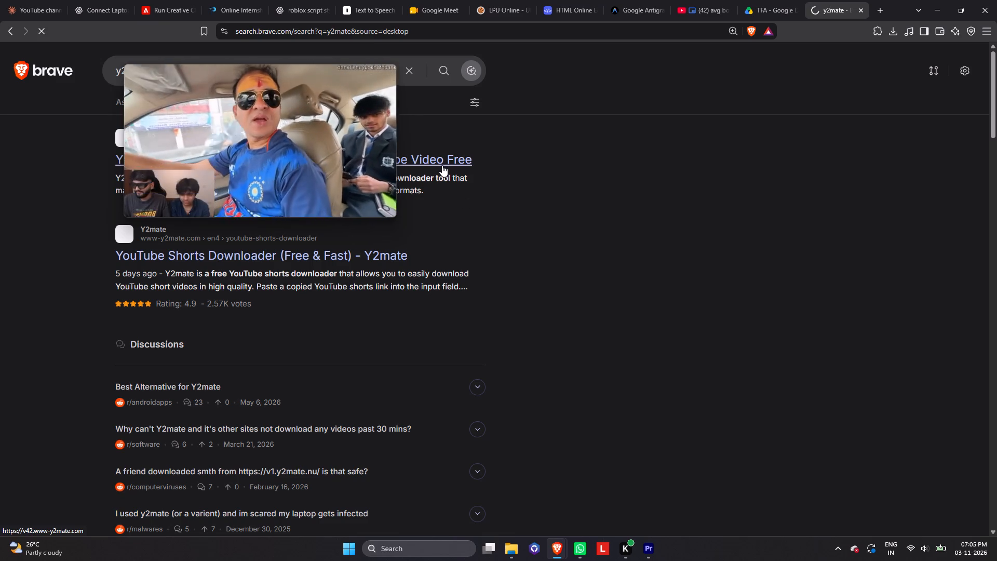
left_click(459, 152)
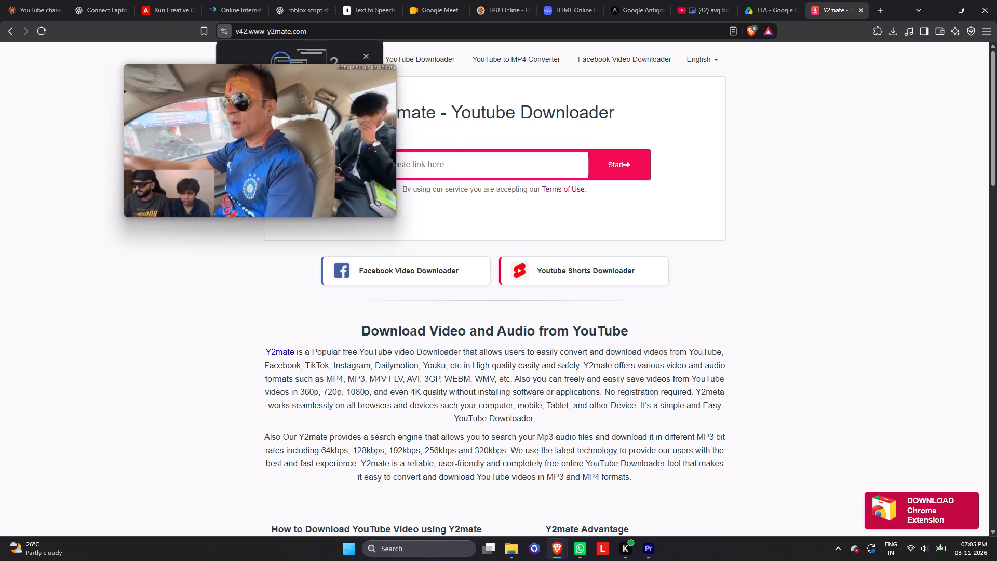
left_click(460, 162)
key("ctrl+v")
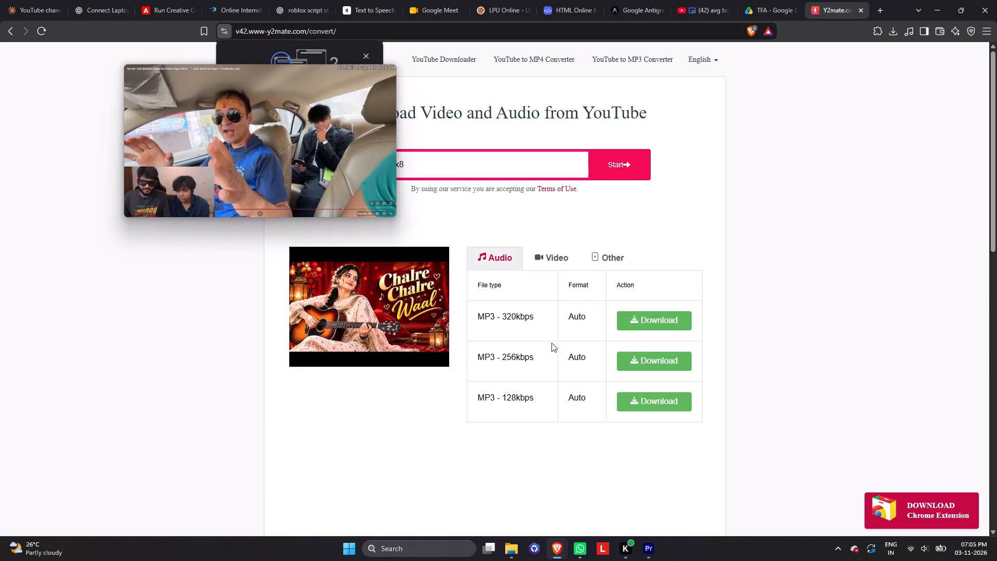
left_click(650, 322)
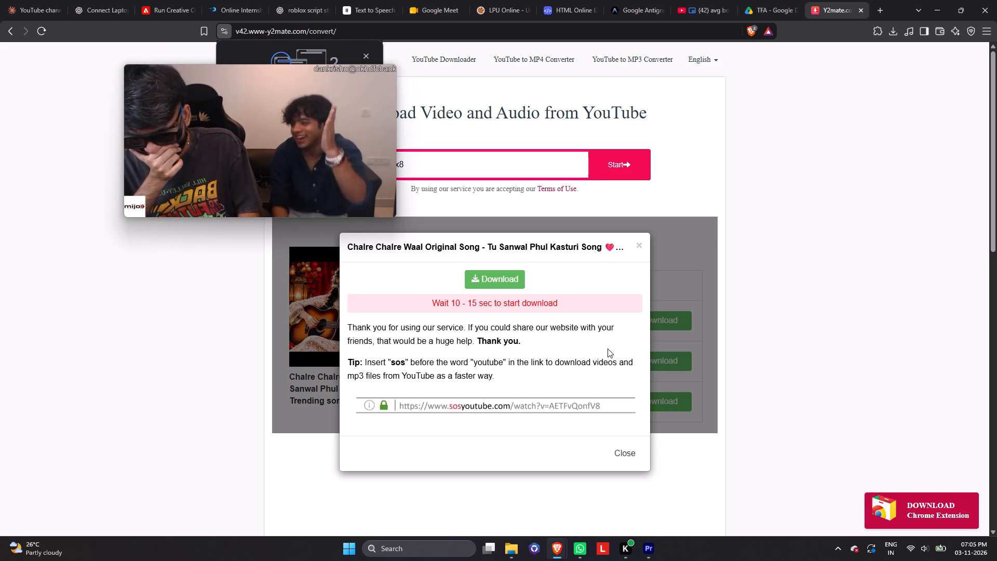
left_click(521, 284)
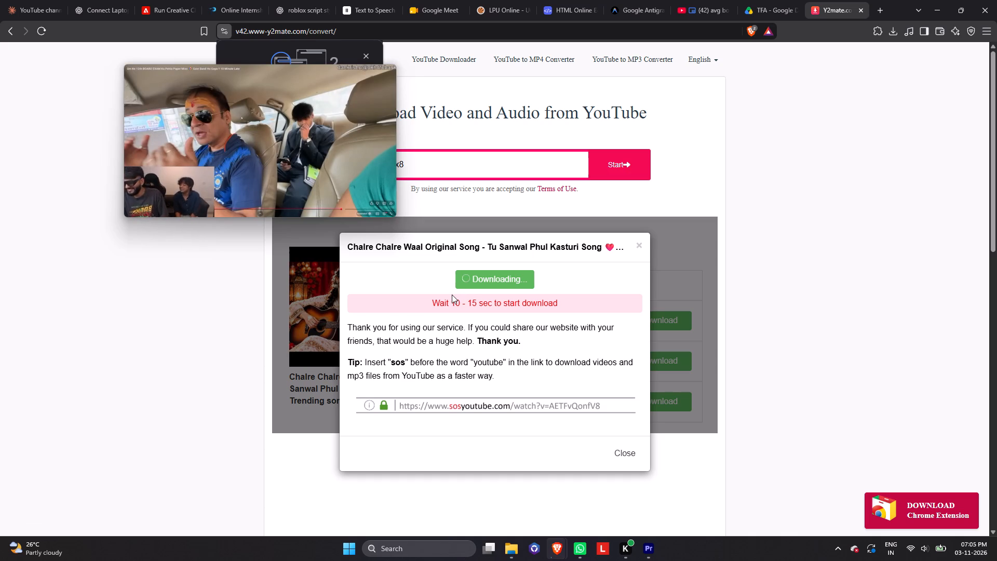
Set the song's save location to the songs folder on New Volume (D:) and start the download.
left_click(586, 262)
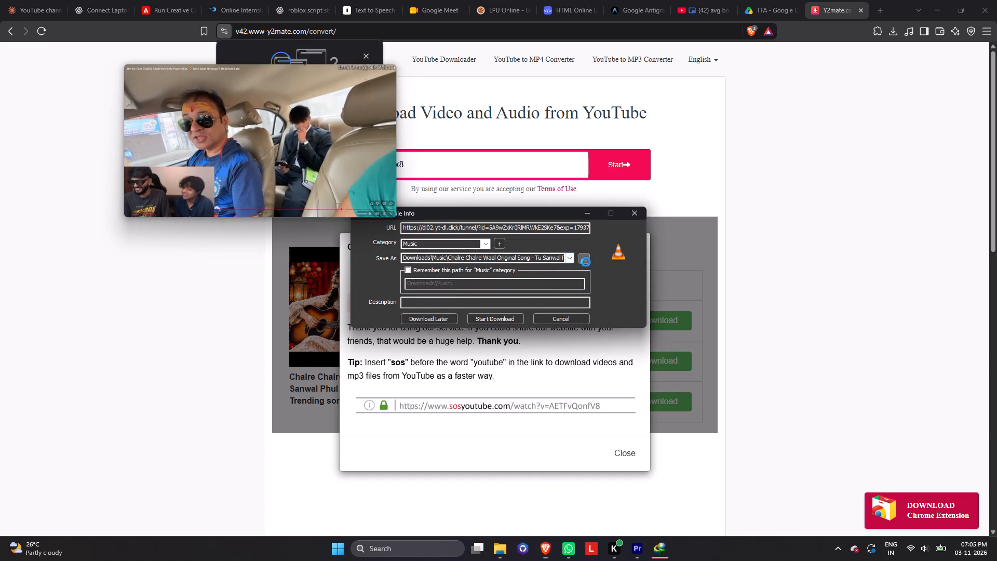
scroll(556, 246, "down", 4)
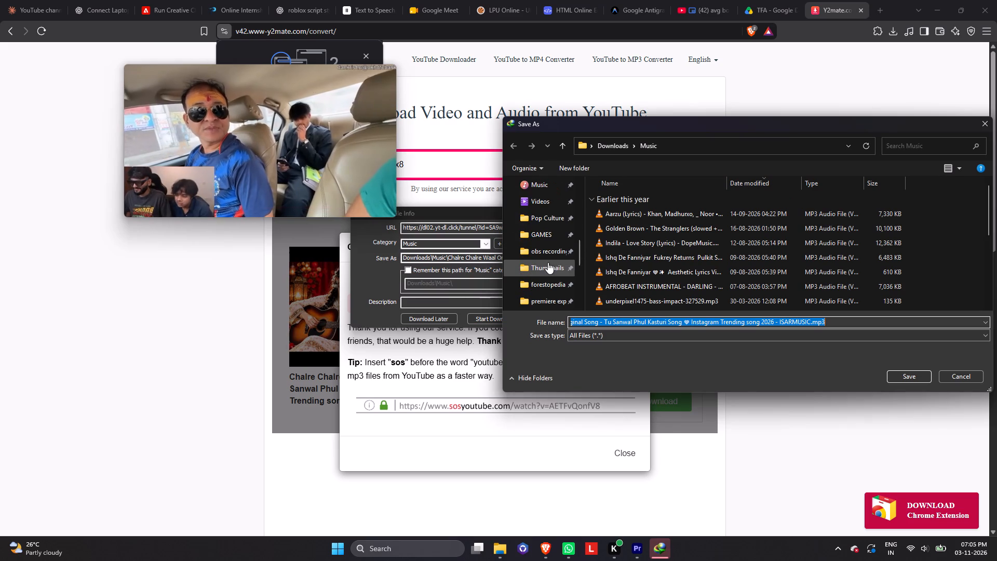
scroll(544, 267, "down", 4)
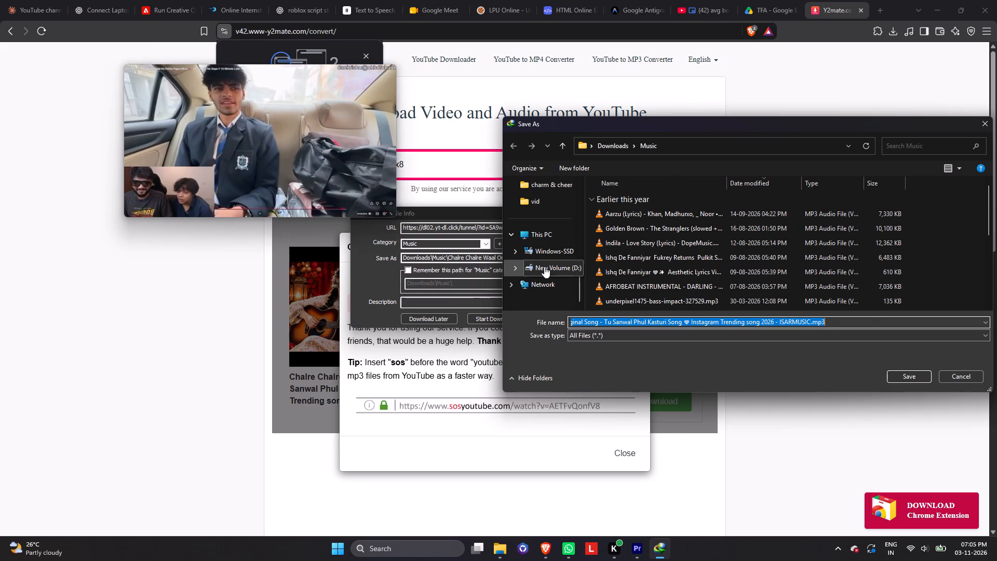
left_click(544, 266)
scroll(616, 278, "down", 6)
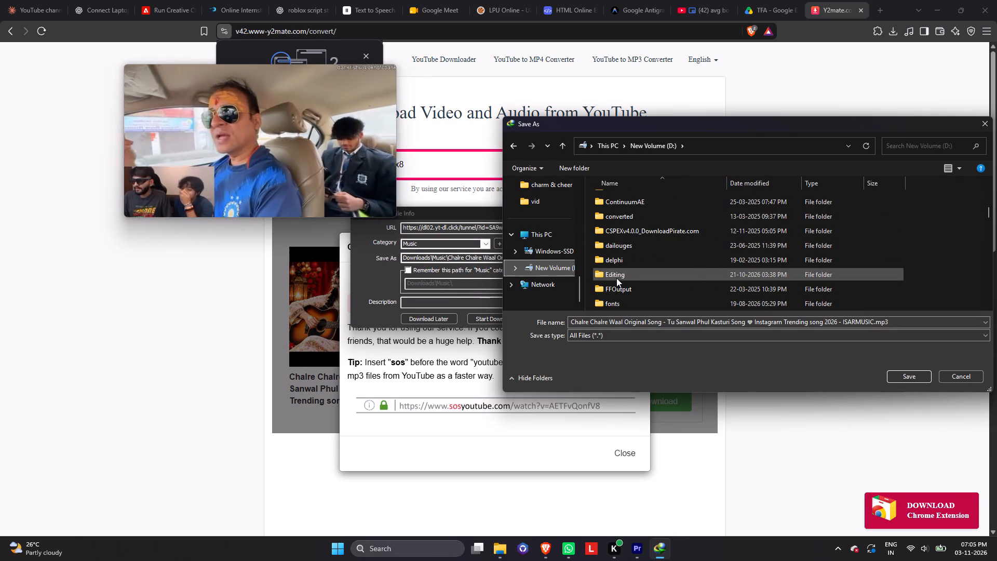
scroll(616, 278, "down", 3)
scroll(616, 278, "up", 7)
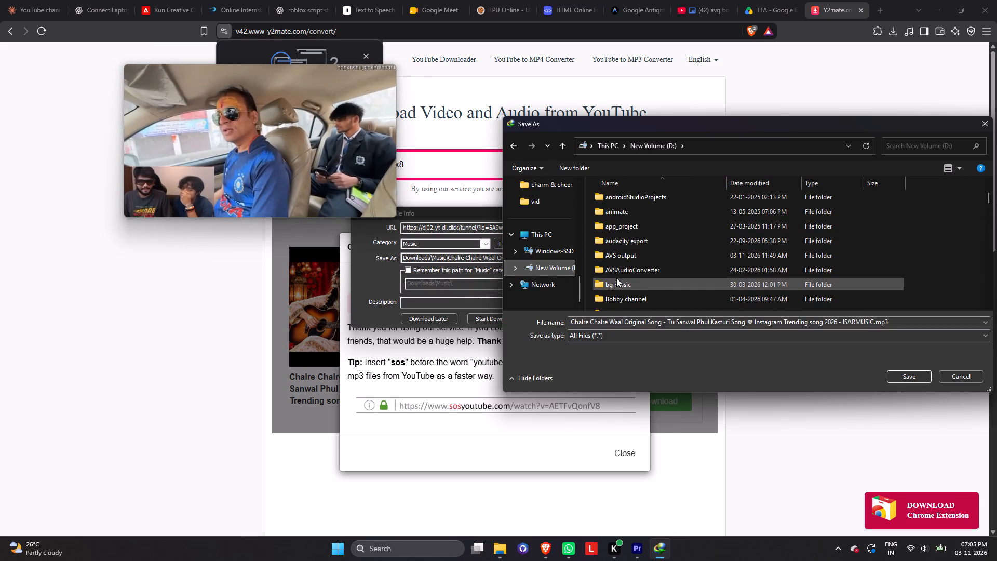
scroll(616, 278, "up", 6)
scroll(616, 278, "down", 10)
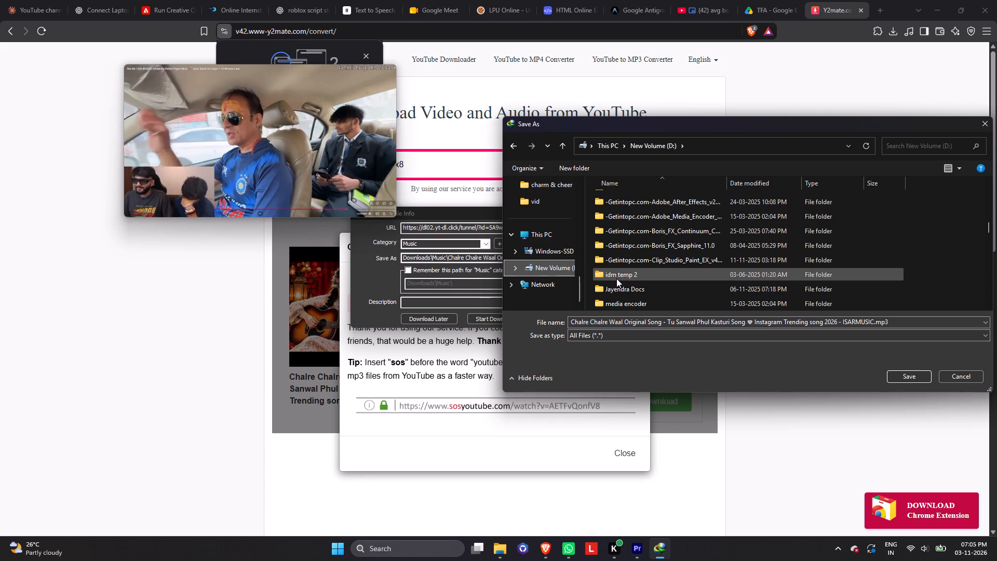
scroll(616, 278, "down", 10)
scroll(616, 279, "up", 1)
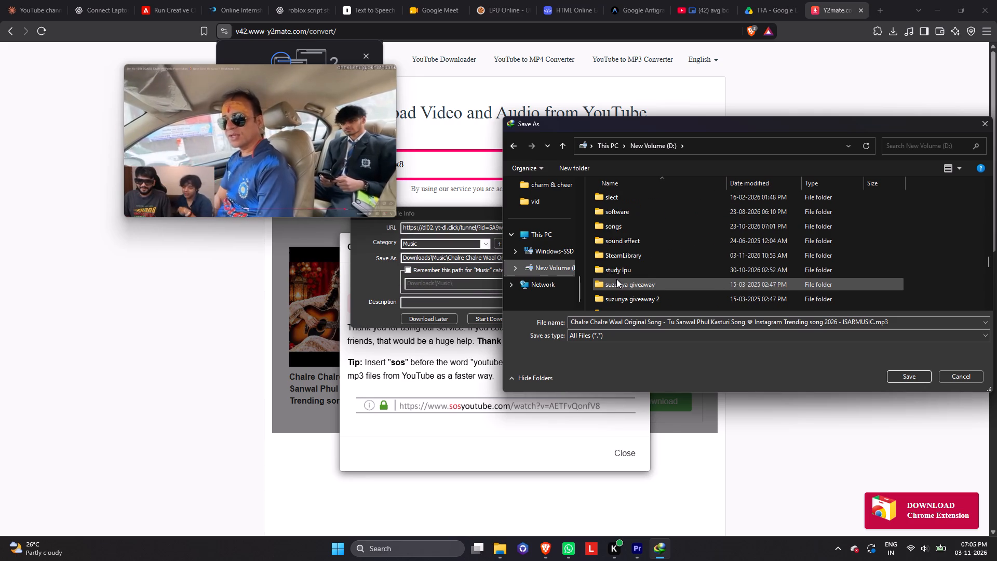
double_click(628, 230)
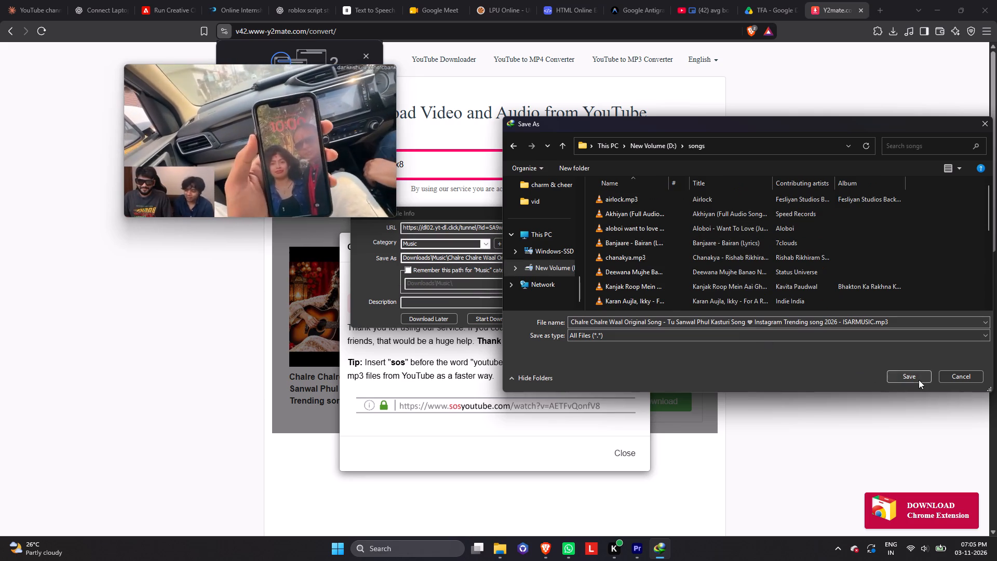
left_click(919, 380)
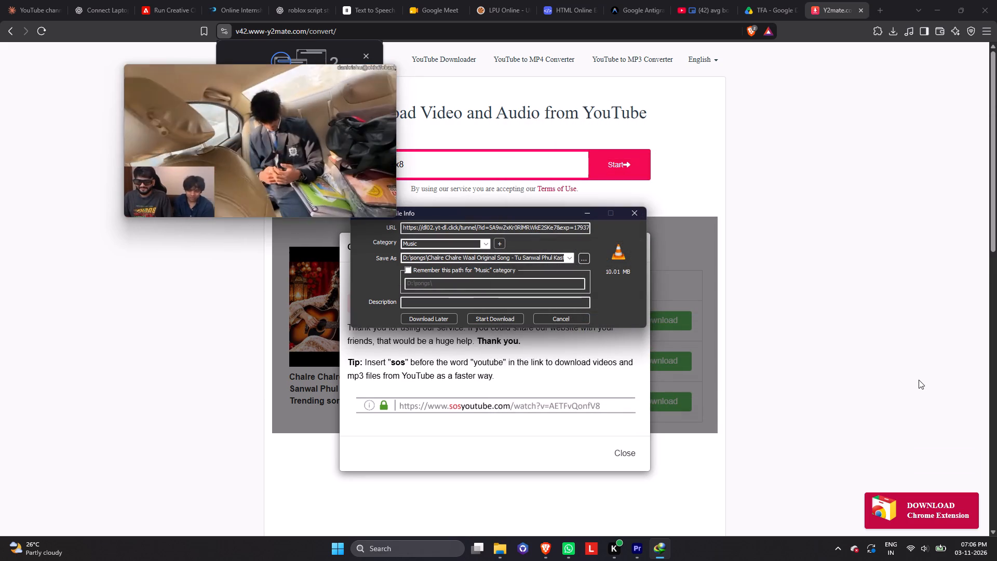
left_click(508, 319)
Switch to Premiere Pro, dismiss the download window, and import the "Chalre Chalre Waal" MP3 from D:\songs.
left_click(638, 550)
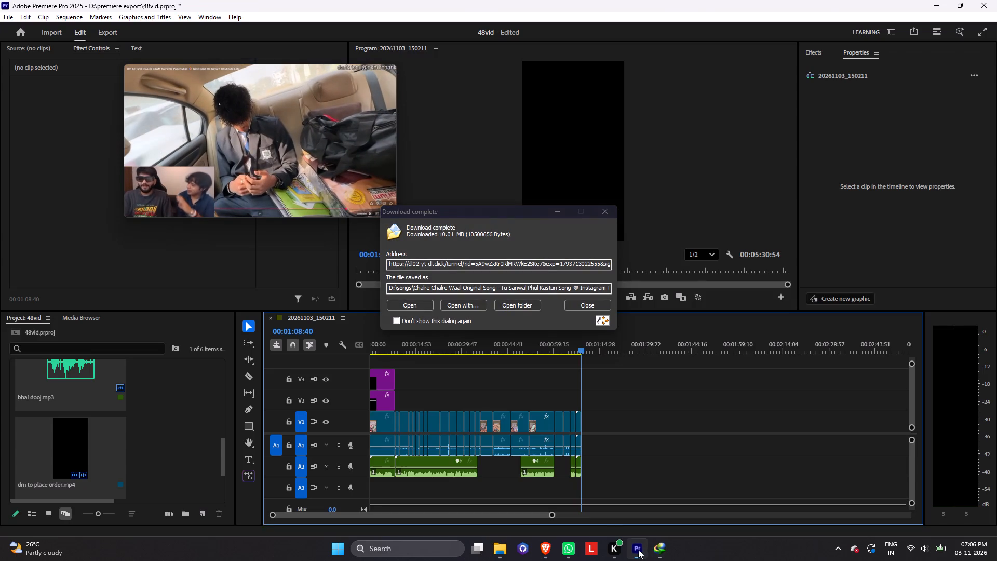
left_click(583, 305)
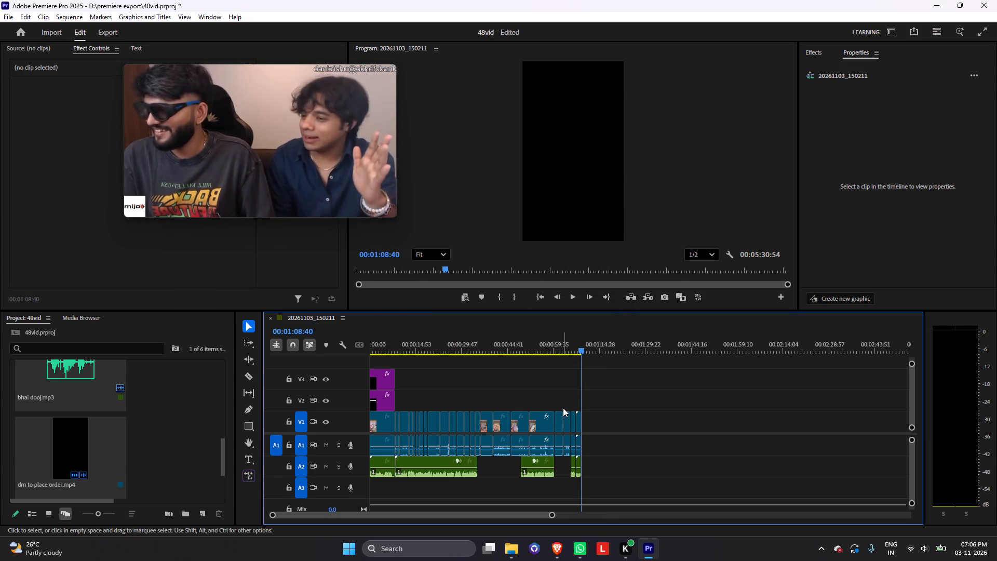
key("ctrl+i")
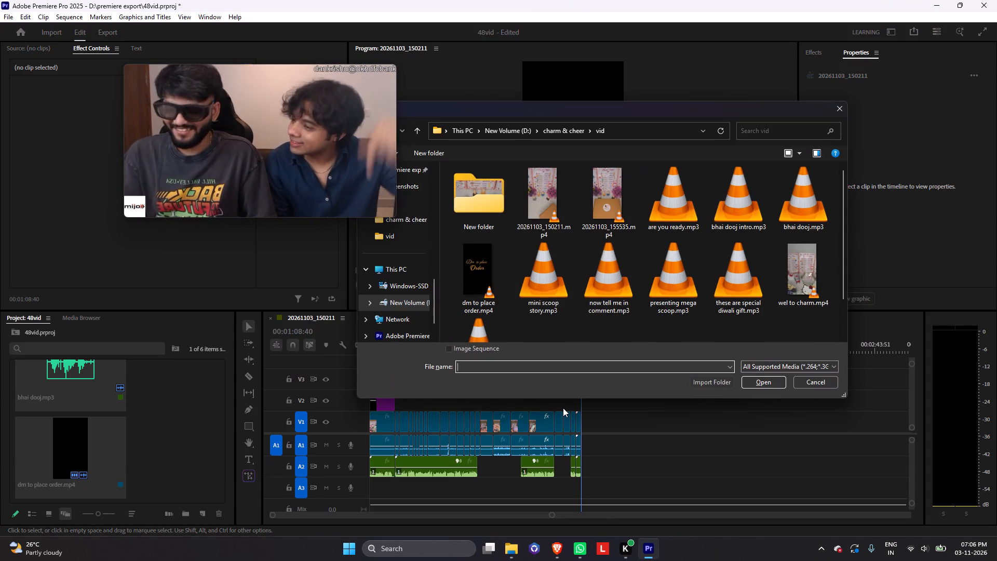
left_click(406, 298)
scroll(469, 297, "down", 7)
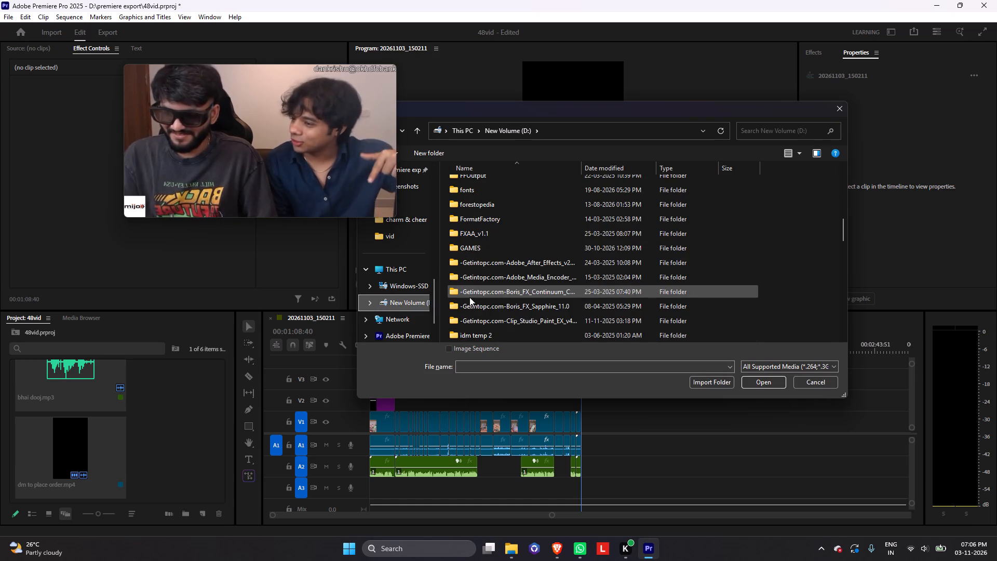
scroll(469, 297, "down", 12)
scroll(471, 276, "up", 2)
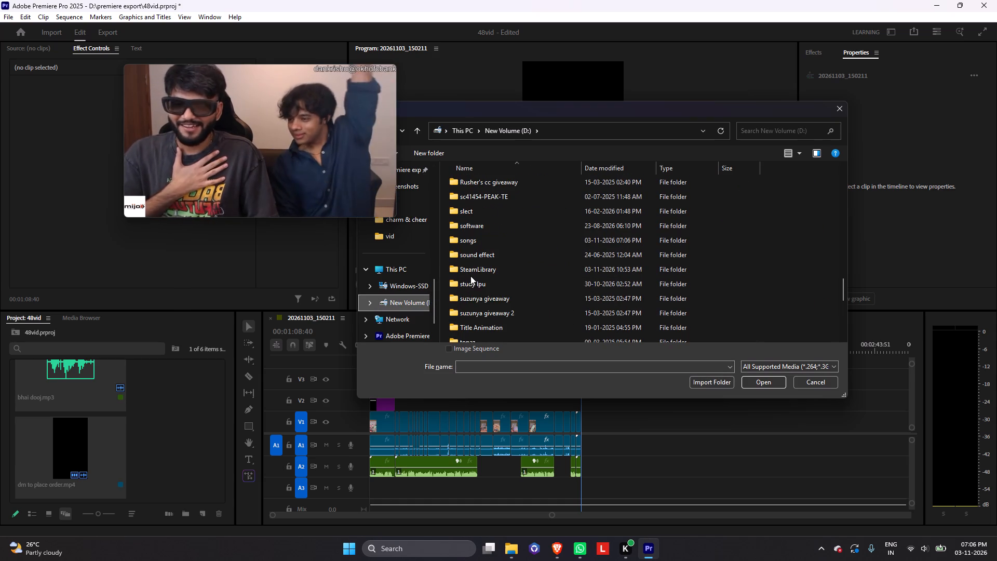
double_click(480, 245)
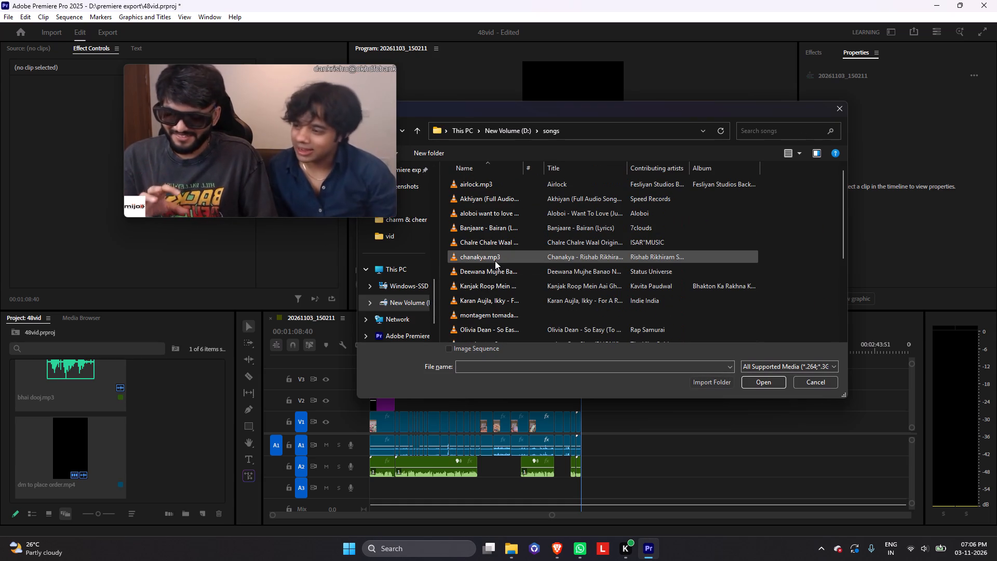
left_click(493, 249)
left_click(493, 245)
left_click(770, 385)
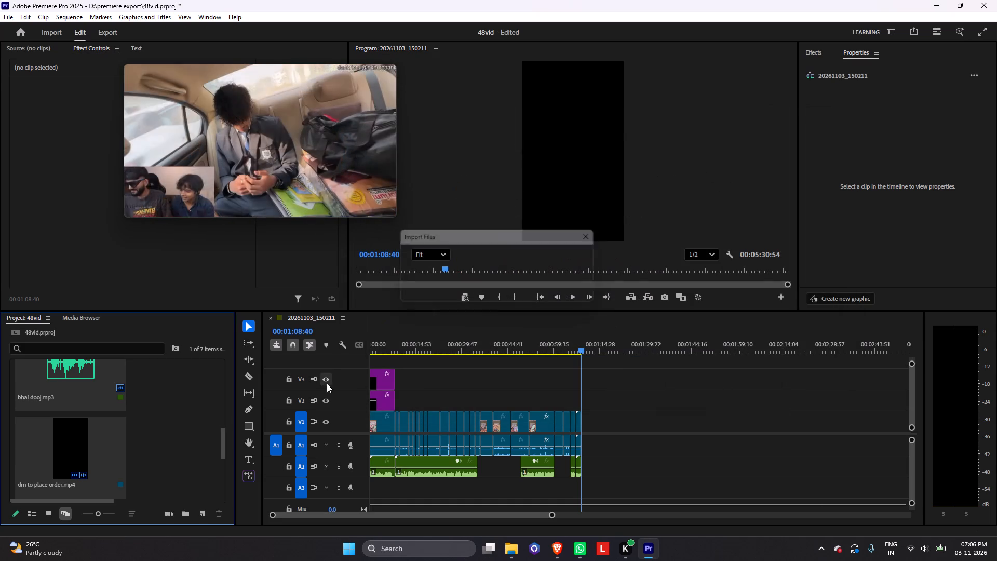
Place the imported "Chalre Chalre Waal" song on audio track A3 at the start of the sequence.
left_click_drag(222, 435, 209, 509)
left_click_drag(74, 459, 350, 476)
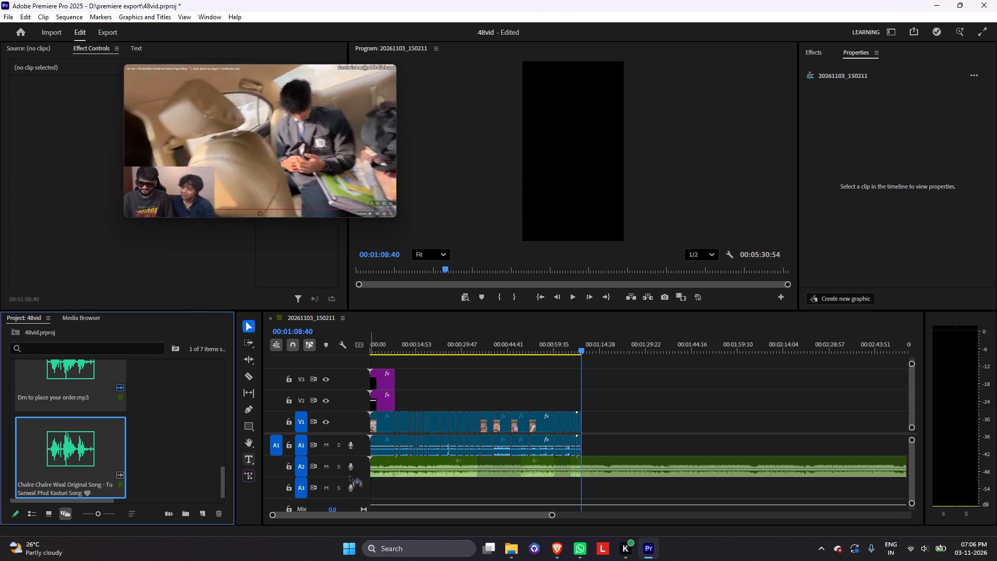
left_click_drag(350, 476, 364, 487)
Play and scrub the first 15 seconds of the sequence to listen for where the song should start.
left_click_drag(586, 353, 240, 396)
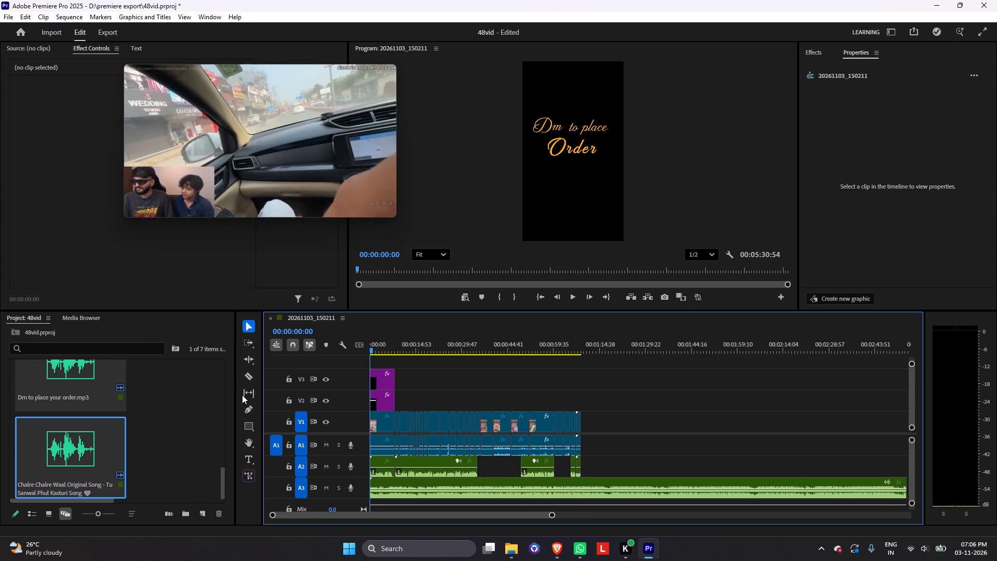
key("space")
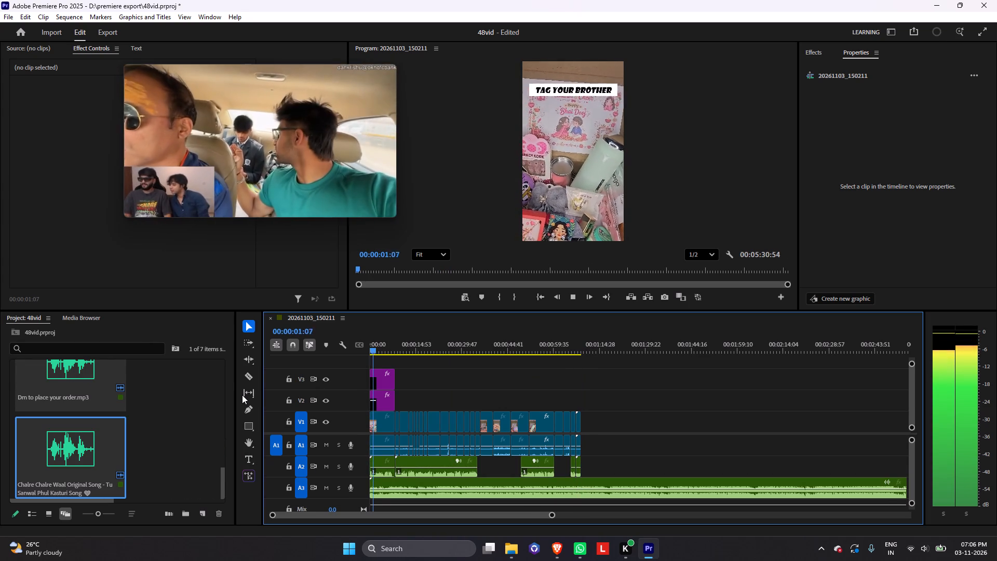
left_click_drag(376, 346, 395, 353)
key("space")
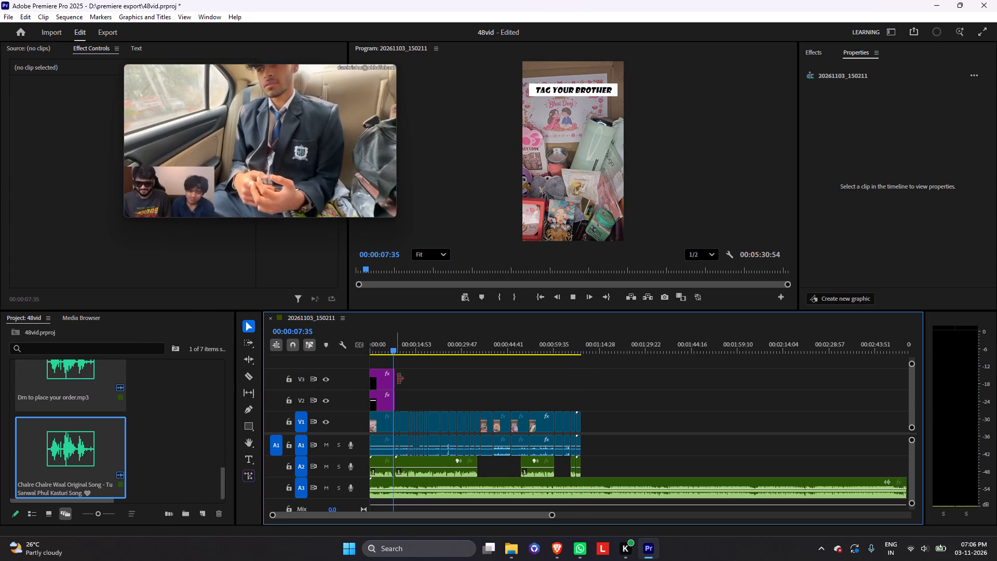
left_click_drag(394, 348, 419, 349)
key("space")
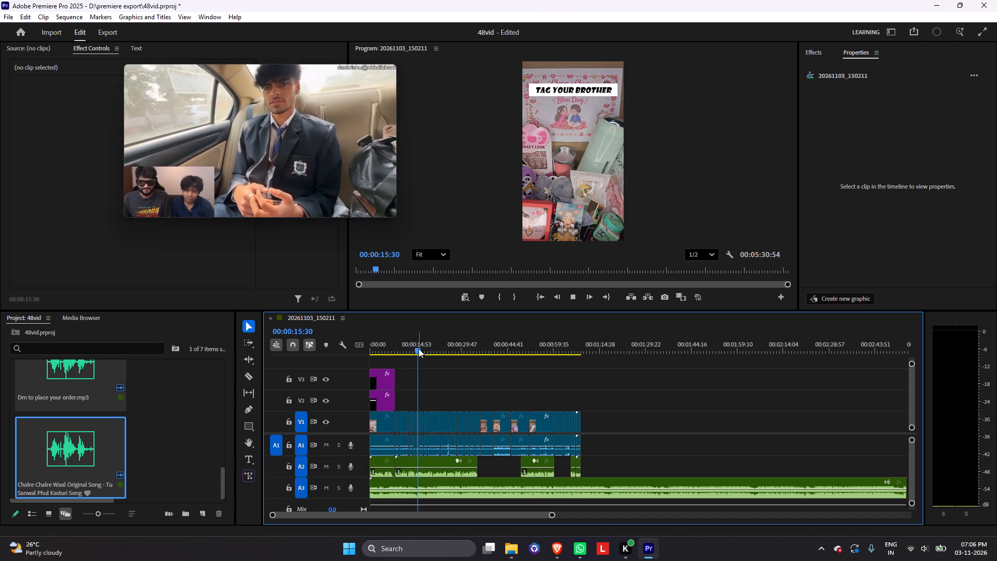
left_click_drag(420, 348, 396, 353)
key("space")
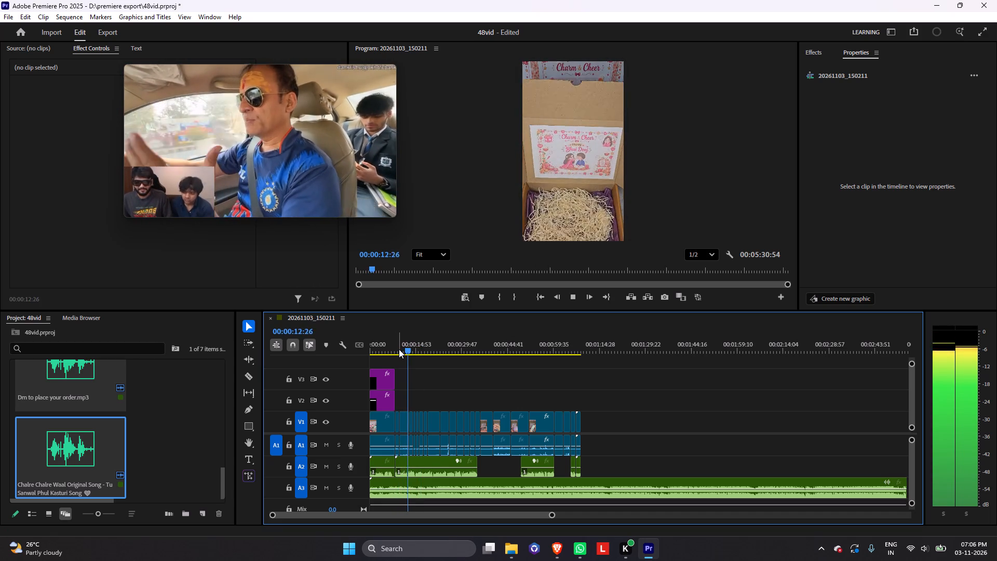
key("space")
left_click(407, 348)
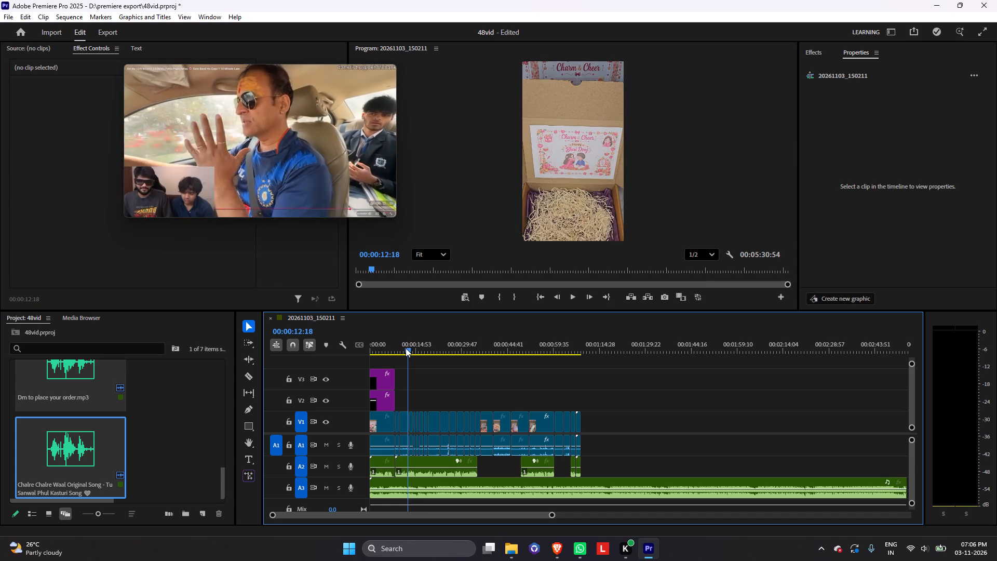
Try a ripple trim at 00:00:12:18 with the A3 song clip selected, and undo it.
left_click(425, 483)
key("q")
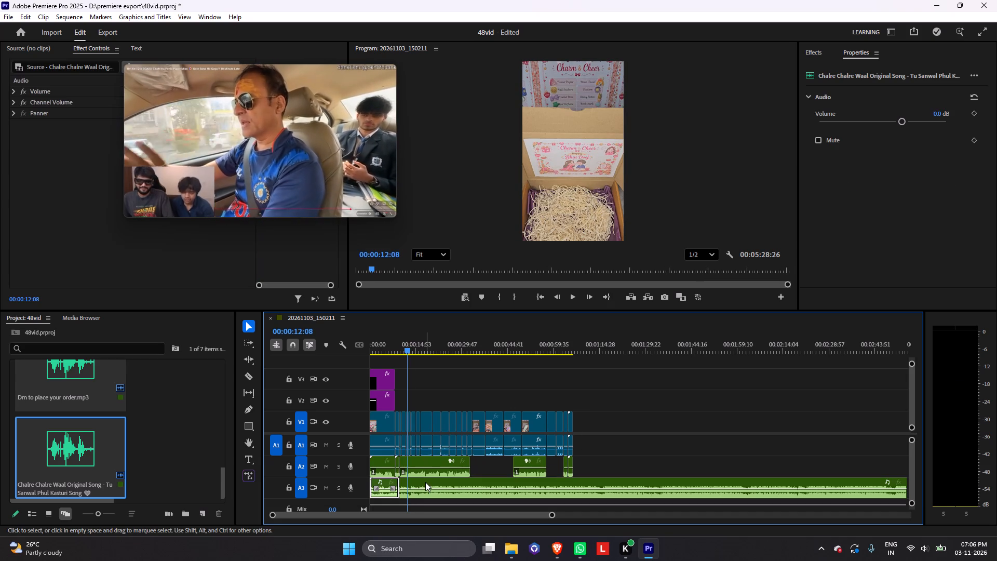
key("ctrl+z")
Split the A3 song at 00:00:09:40, delete its opening part, and move the remainder to the sequence start.
left_click(389, 484)
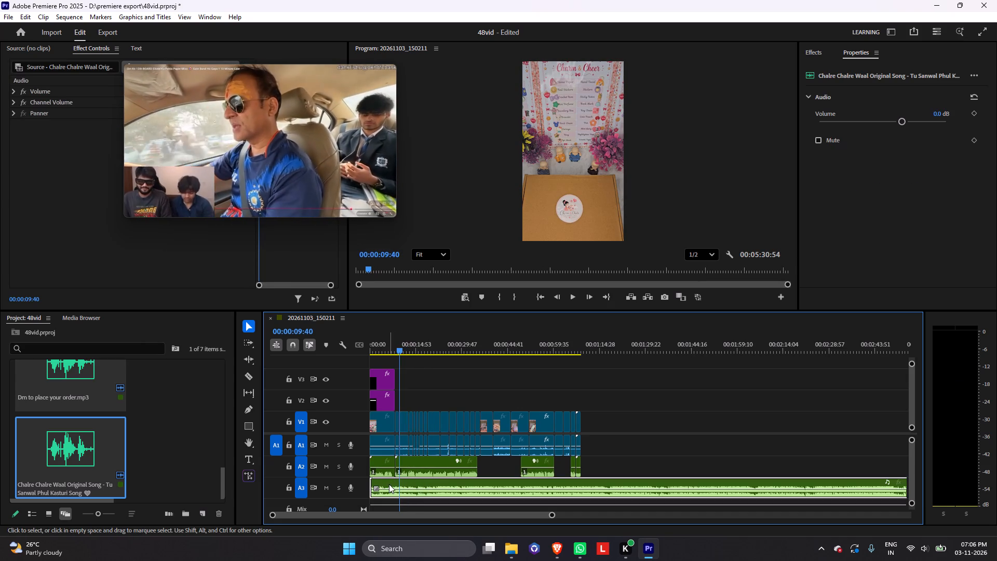
key("ctrl+k")
key("Delete")
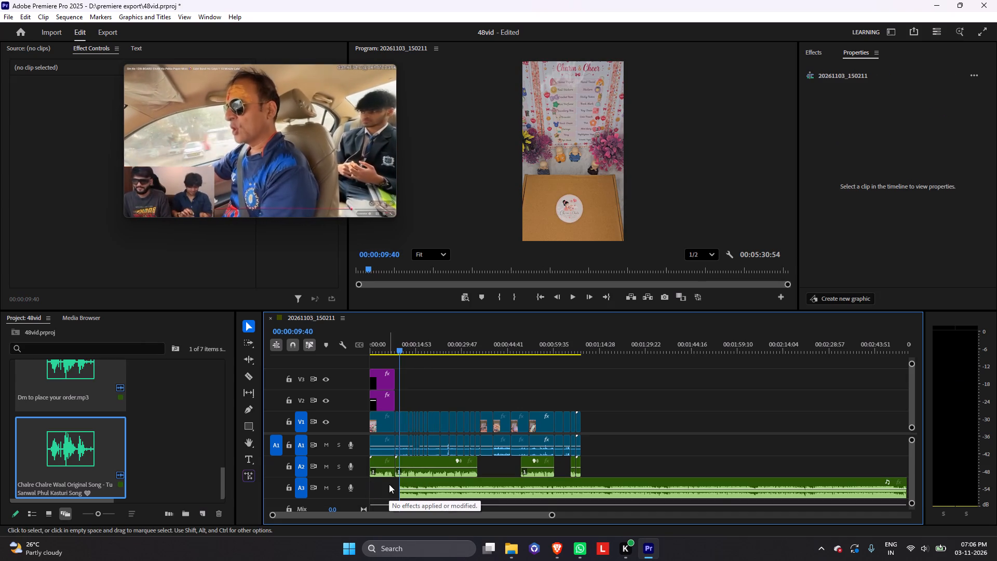
left_click_drag(412, 482, 382, 485)
Set the audio gain of all voiceover clips on track A2 to 8 dB.
left_click_drag(604, 462, 378, 467)
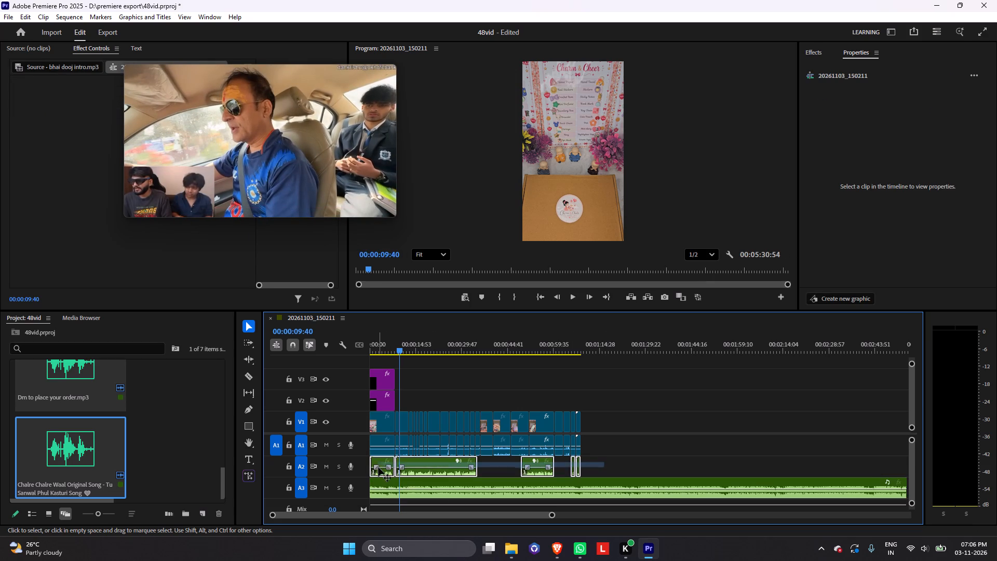
key("g")
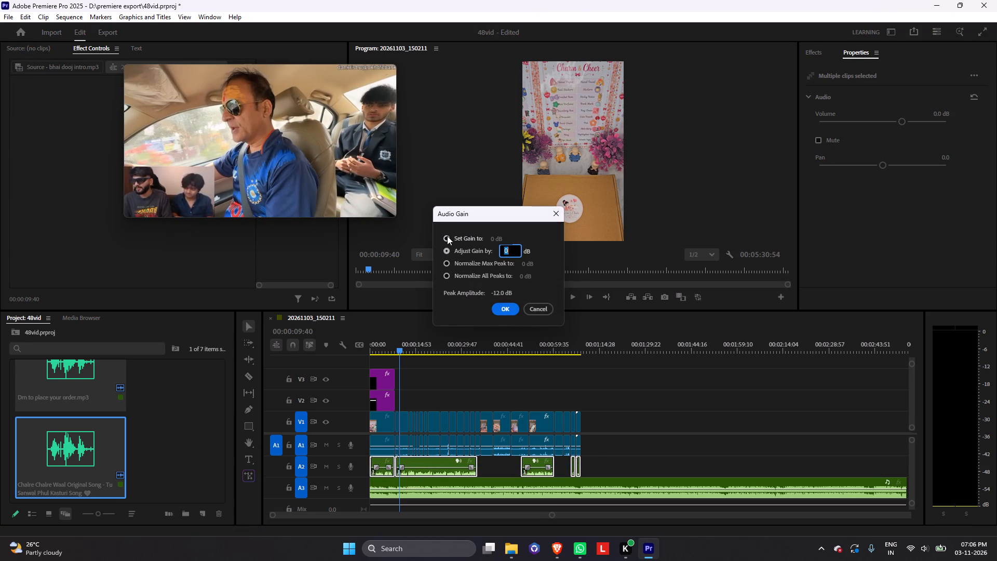
left_click(447, 236)
left_click(494, 240)
key("8")
key("Return")
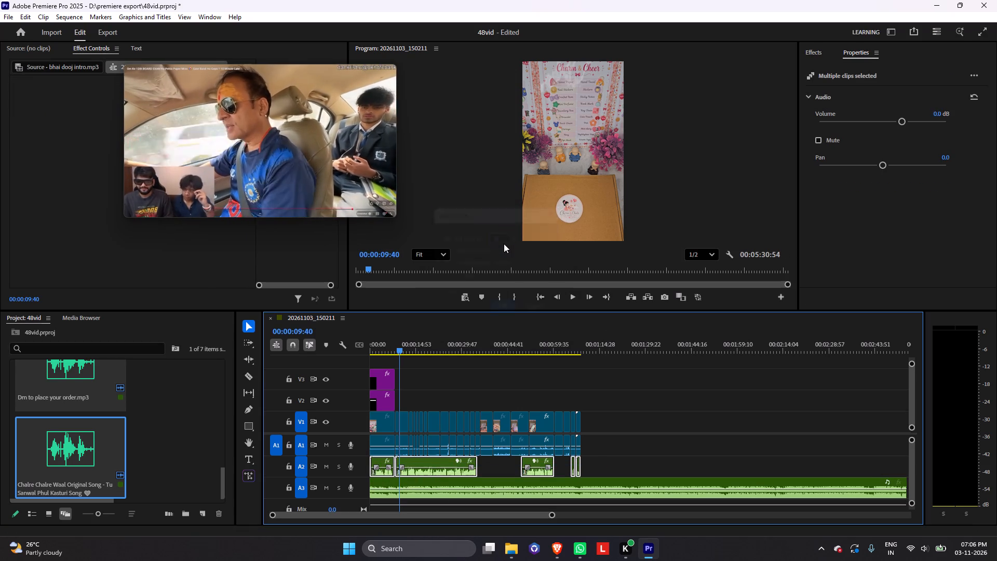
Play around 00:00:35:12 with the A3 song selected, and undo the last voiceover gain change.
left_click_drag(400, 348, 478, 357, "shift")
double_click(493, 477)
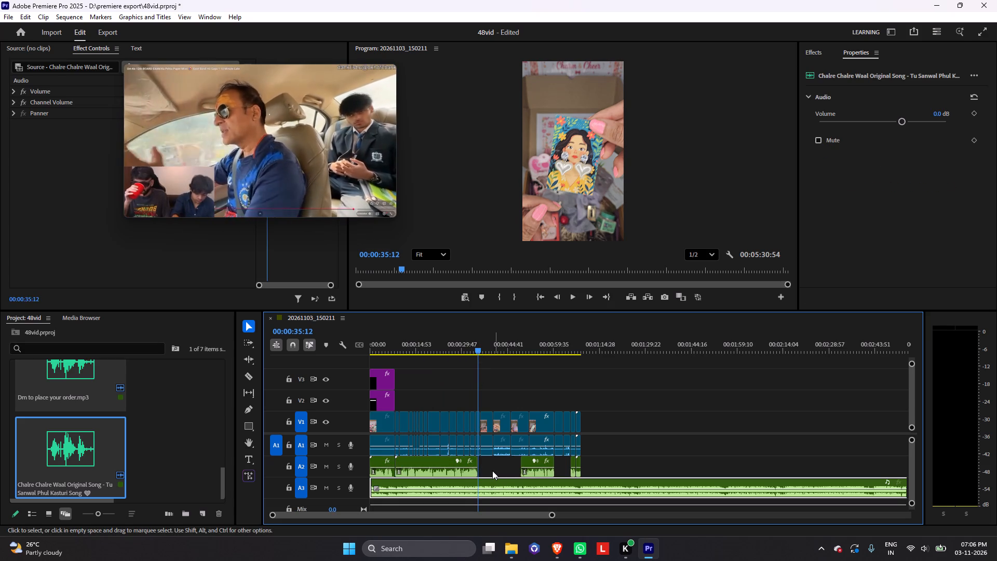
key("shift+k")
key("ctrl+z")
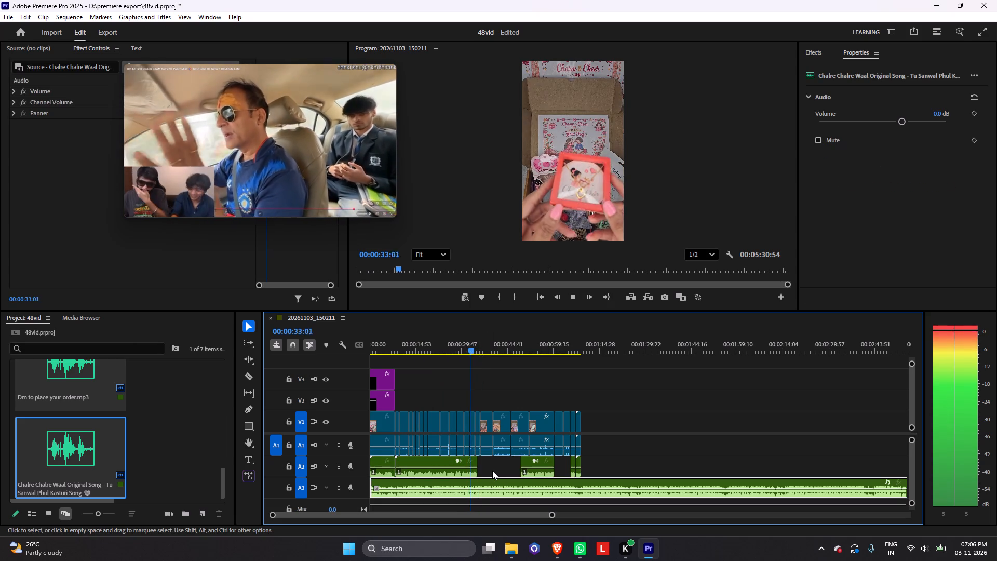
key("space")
Set the audio gain of the bhai dooj.mp3 voiceover clip on track A2 to 8 dB.
left_click(438, 455)
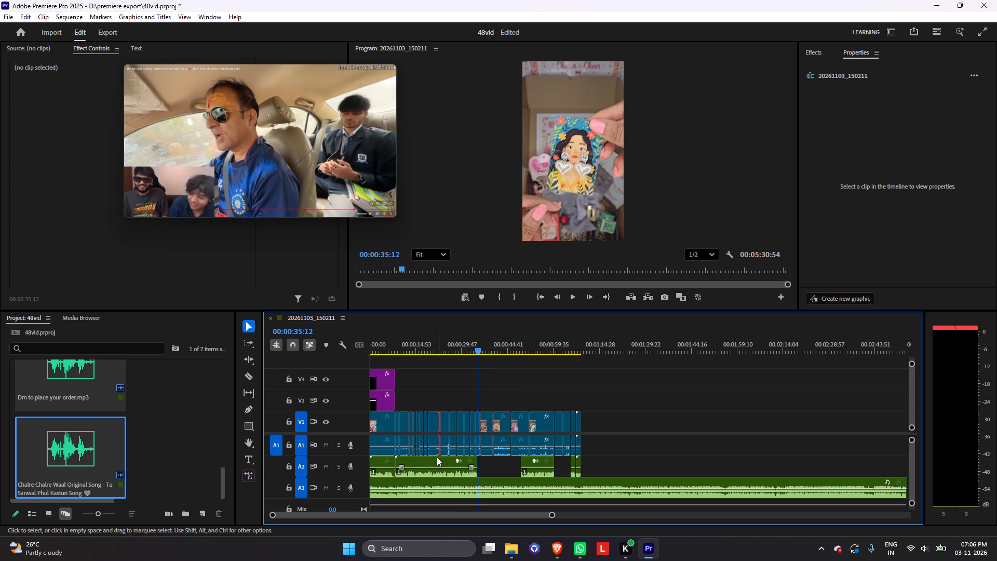
left_click(436, 460)
key("g")
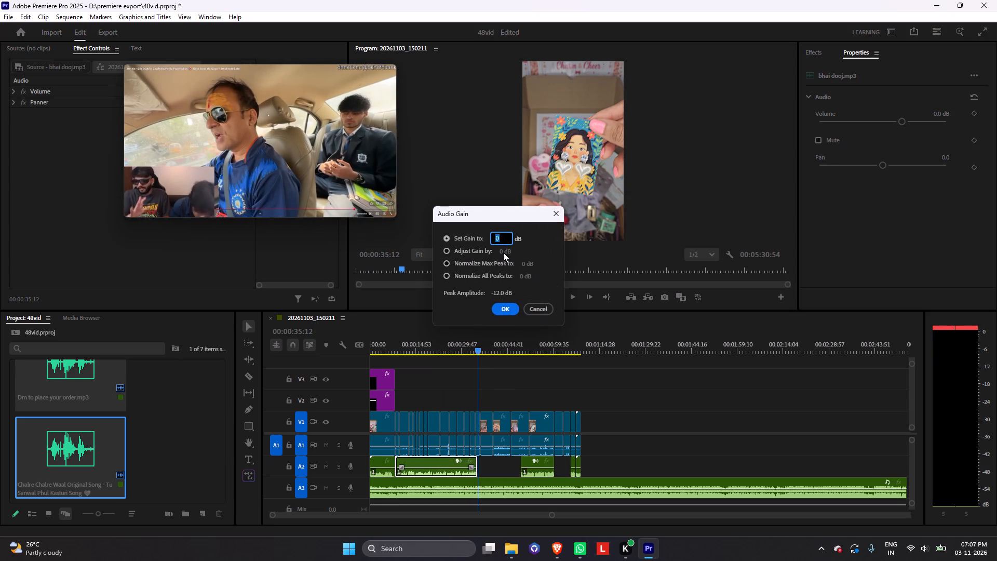
key("8")
key("Return")
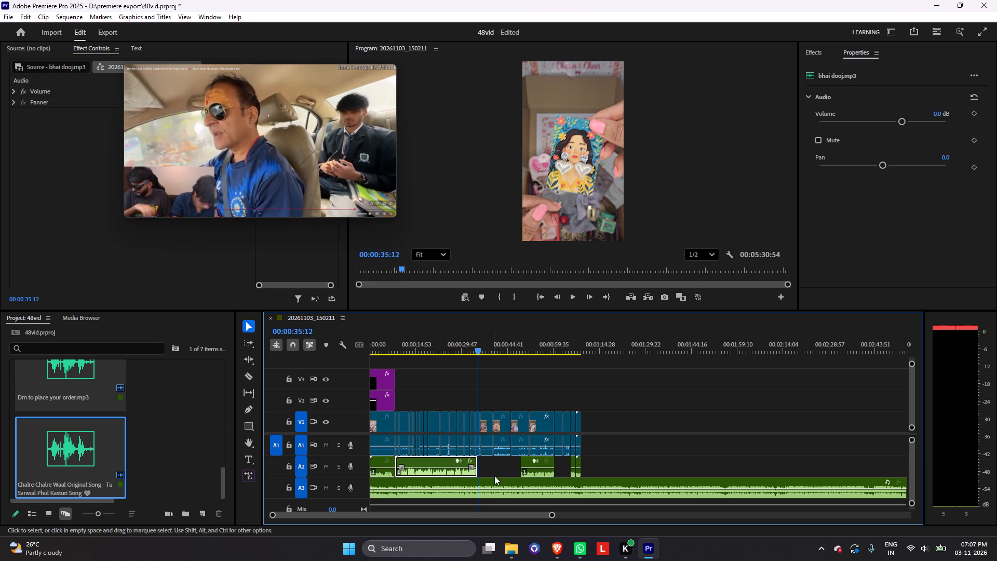
Split the A3 song at 00:00:35:12, 00:00:49:03, 00:01:00:00 and 00:01:05:20, matching the voiceover clip edges on A2.
left_click(498, 481)
key("ctrl+k")
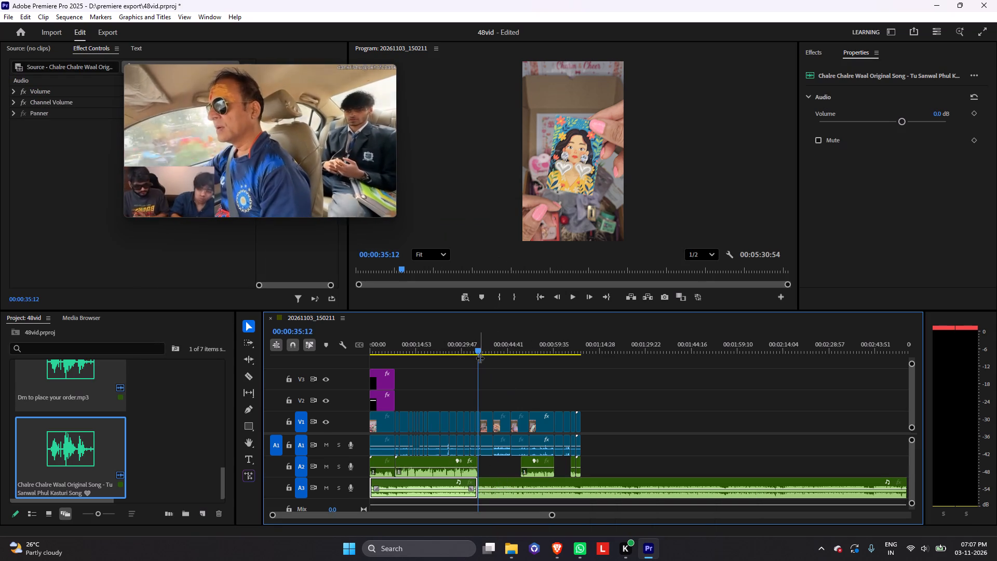
left_click_drag(479, 352, 525, 359, "shift")
left_click(531, 480)
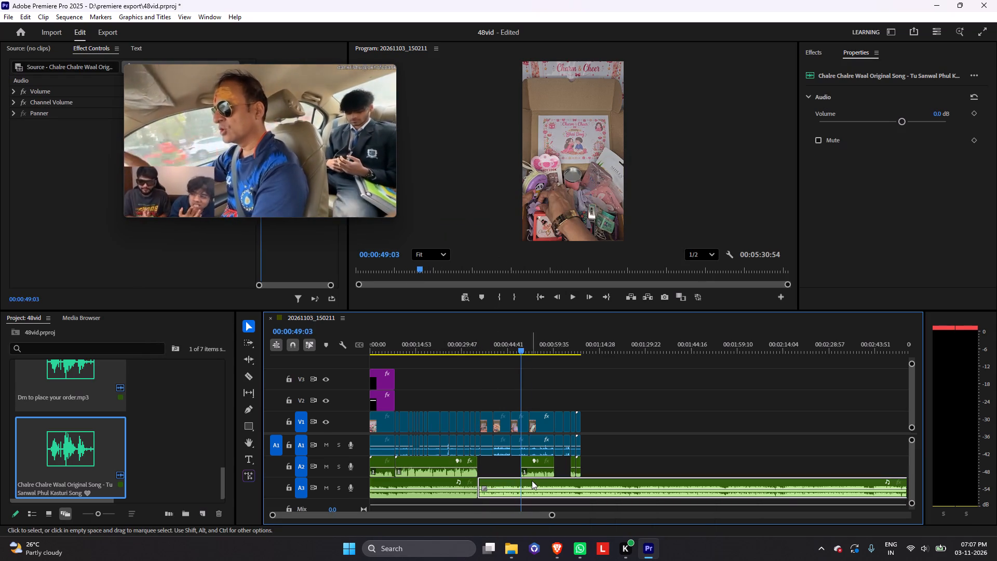
key("ctrl+k")
left_click_drag(521, 352, 529, 356)
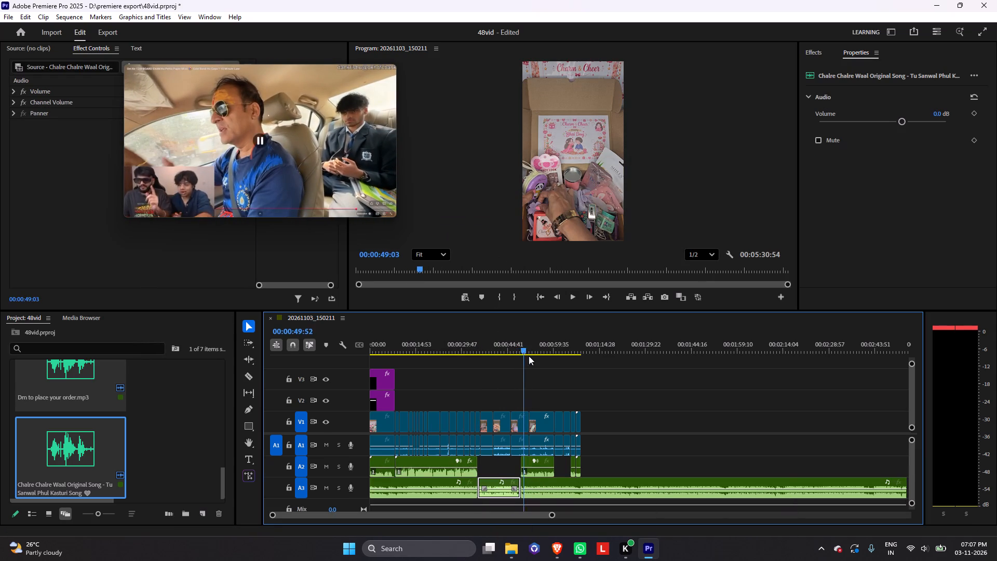
left_click_drag(529, 356, 557, 369)
left_click(567, 484)
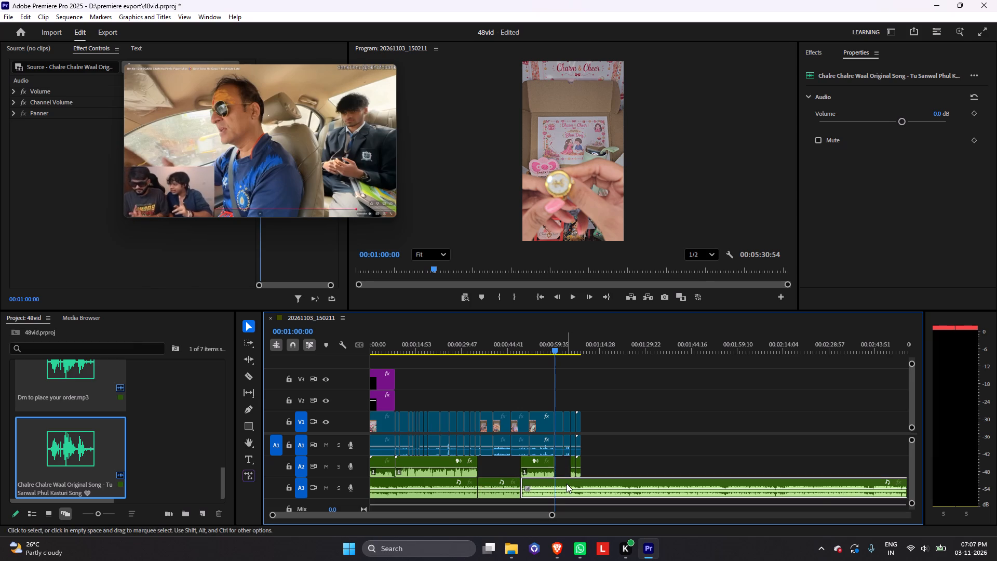
key("ctrl+k")
left_click_drag(557, 350, 572, 351, "shift")
key("ctrl+k")
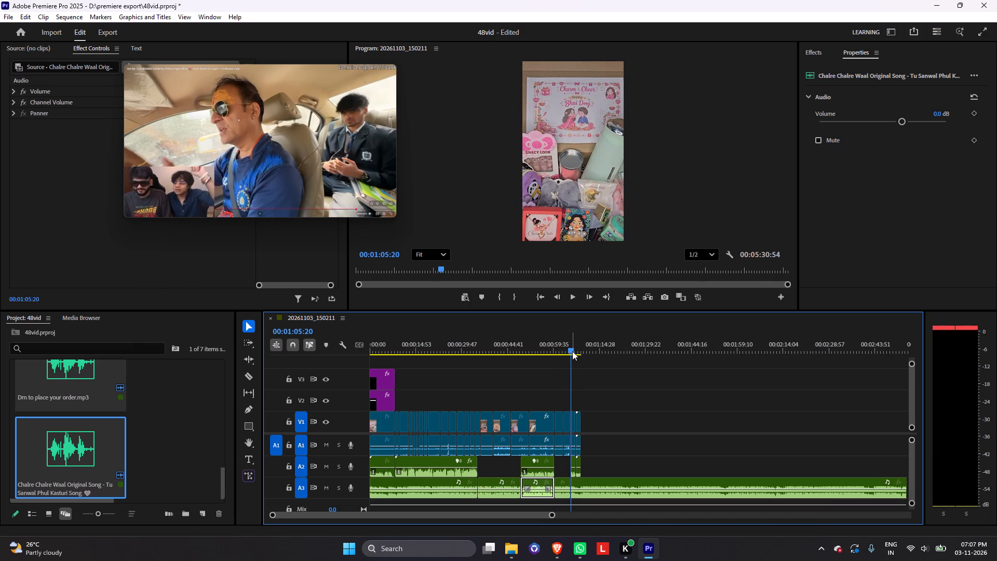
key("ctrl+z")
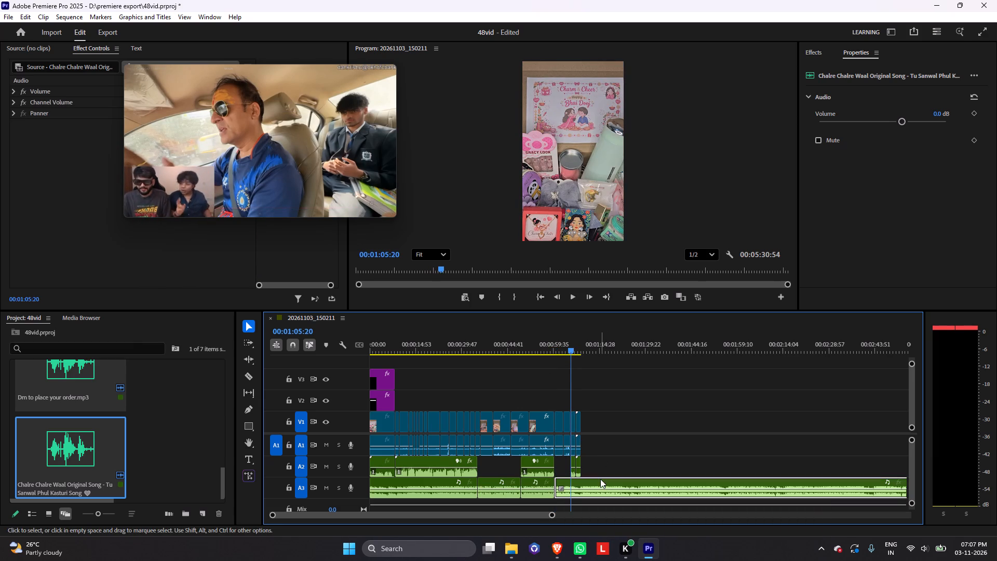
left_click(600, 479)
key("ctrl+k")
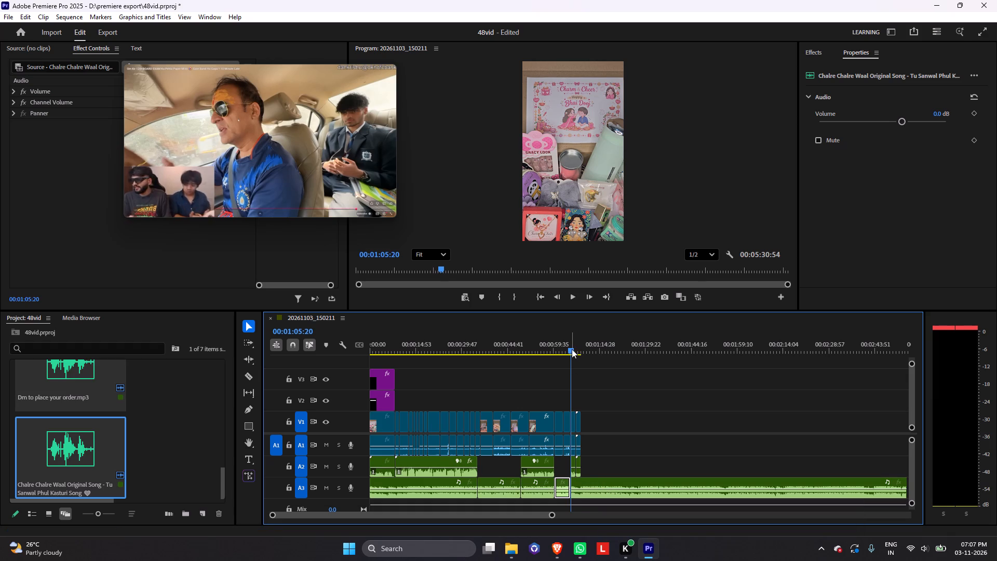
Split the A3 song at the video's end, 00:01:08:34, and delete the part after it.
left_click_drag(572, 349, 582, 350)
left_click(614, 482)
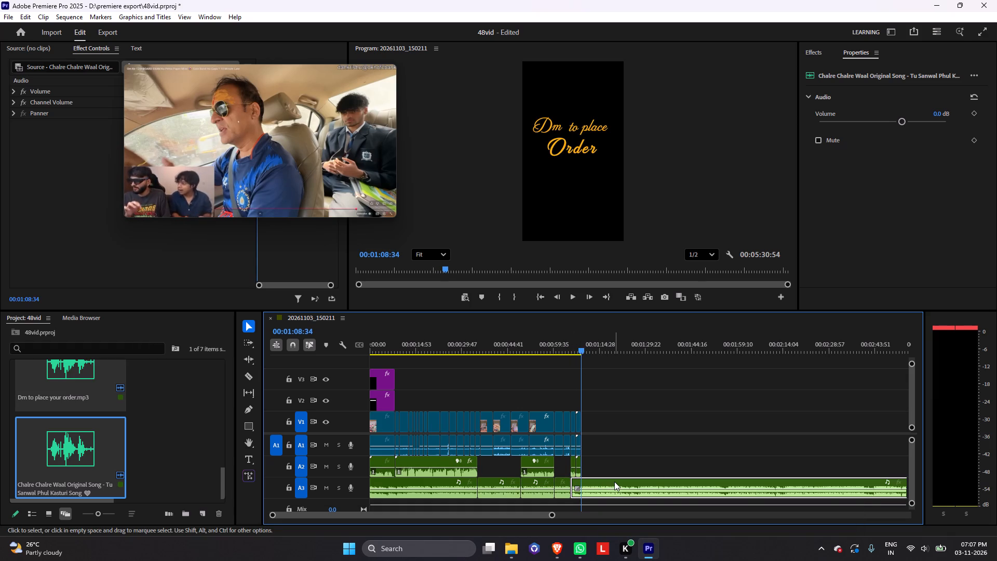
key("ctrl+k")
left_click(614, 482)
key("Delete")
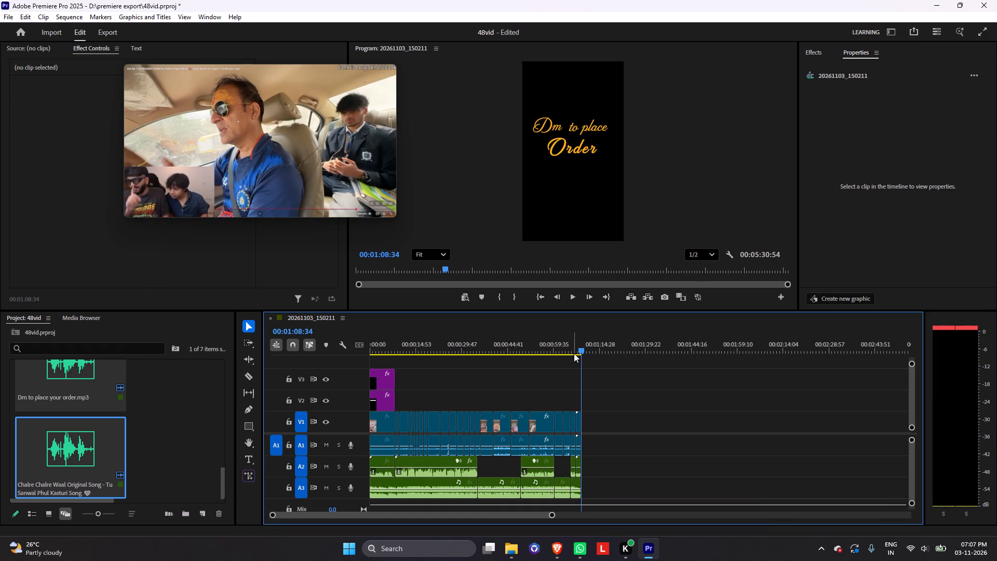
Apply default audio transitions to all the song segments on track A3.
left_click_drag(577, 346, 332, 397)
left_click_drag(604, 494, 409, 489)
key("shift+d")
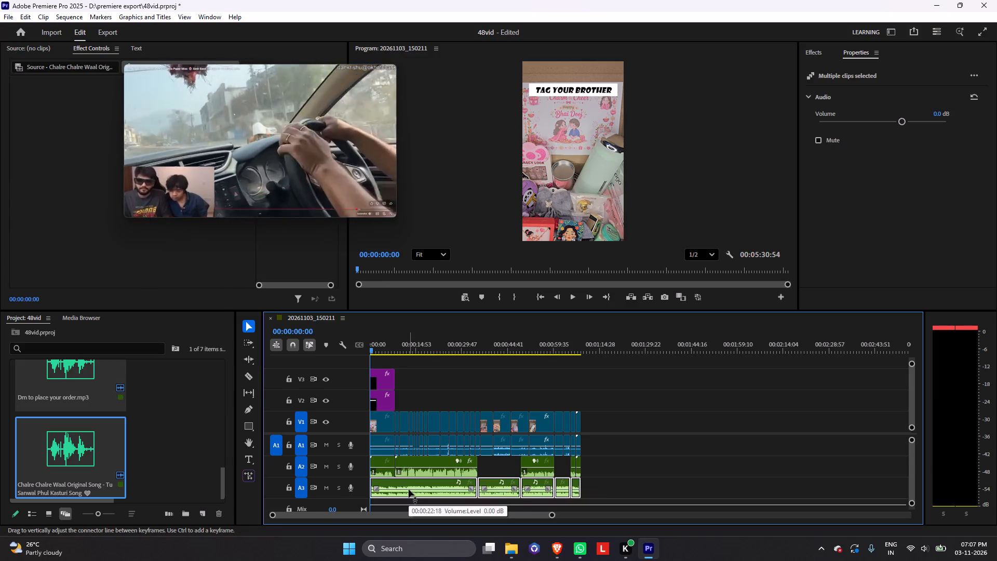
Set the audio gain of all the song segments on track A3 to -10 dB.
key("g")
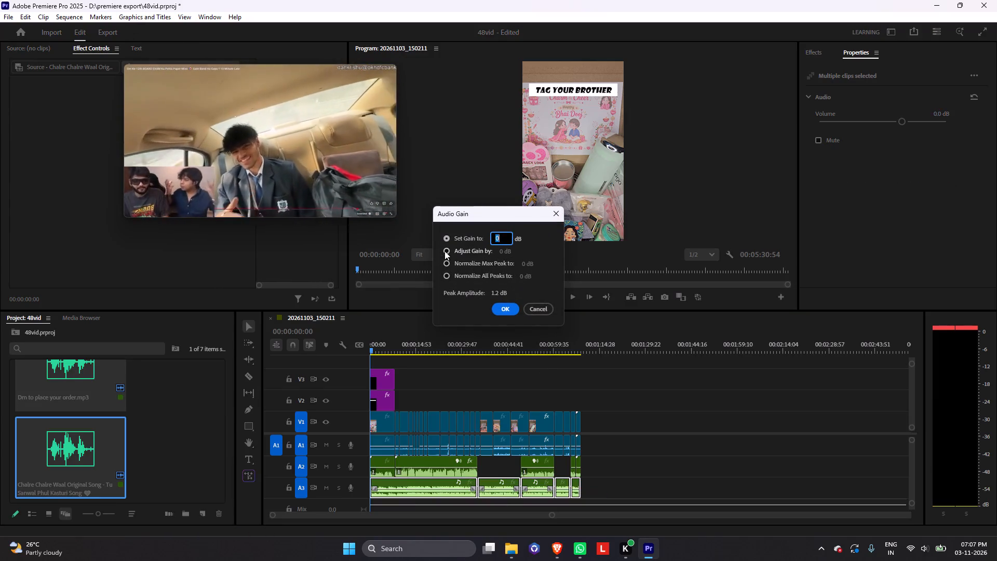
left_click(444, 251)
left_click(448, 238)
left_click(492, 241)
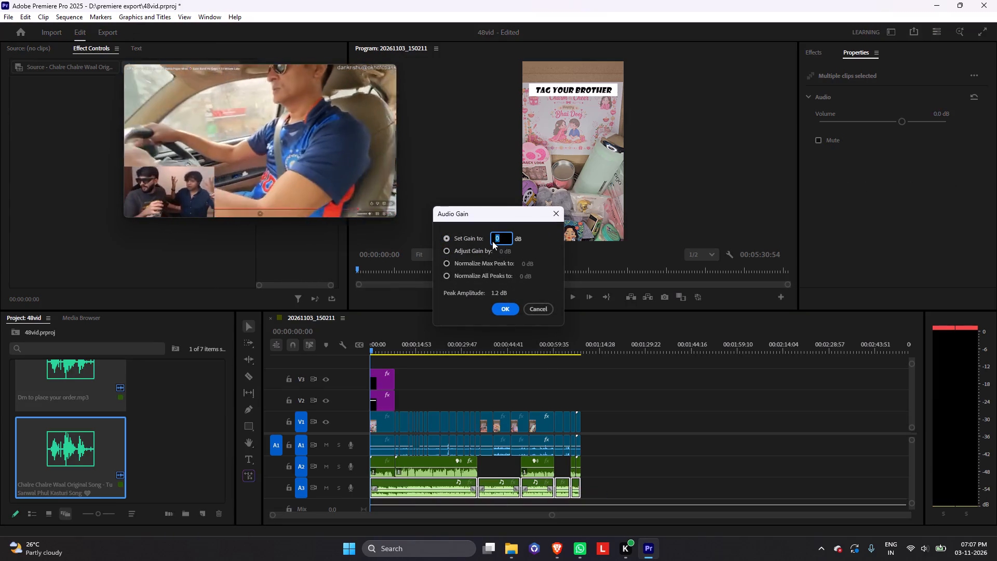
type("-10")
key("Return")
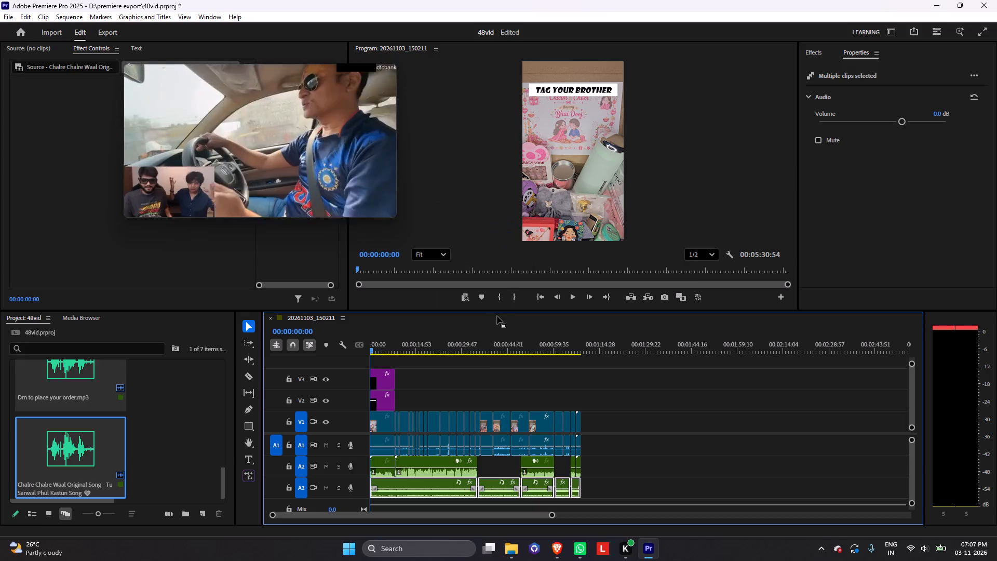
Find the Lowpass audio effect and apply it to the first, third and last song segments on A3, beneath the voiceovers.
left_click_drag(371, 352, 363, 352)
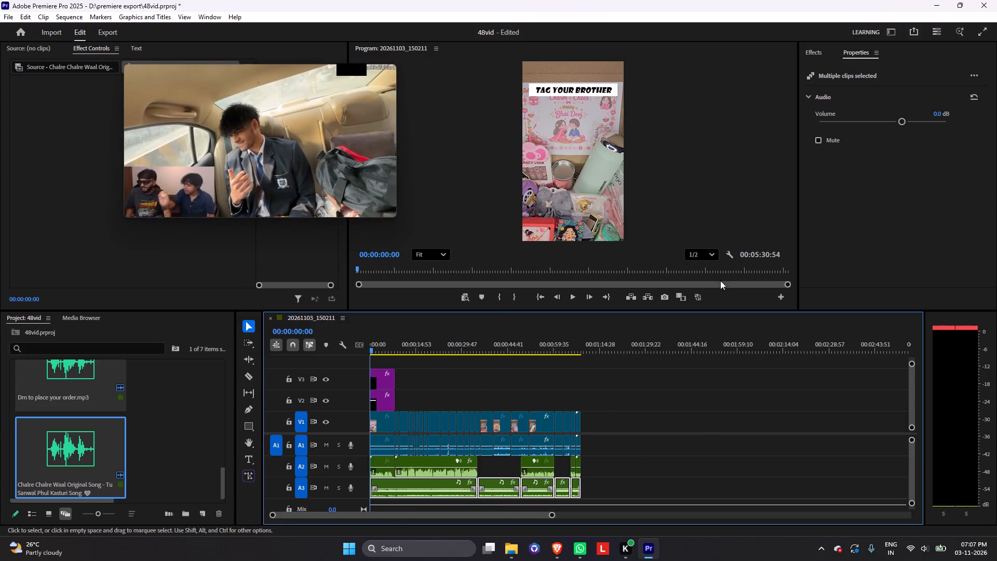
left_click(821, 52)
left_click(837, 74)
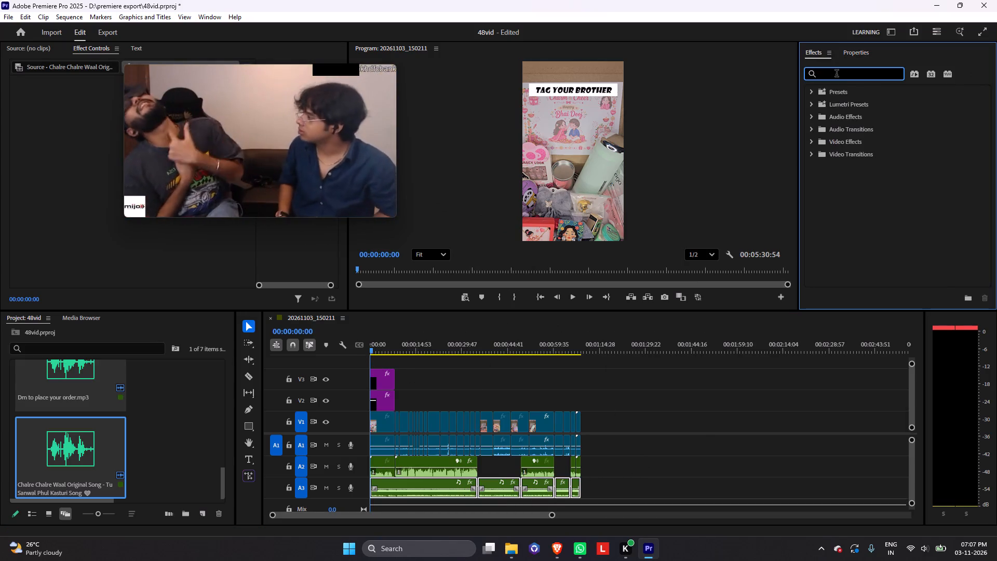
type("low")
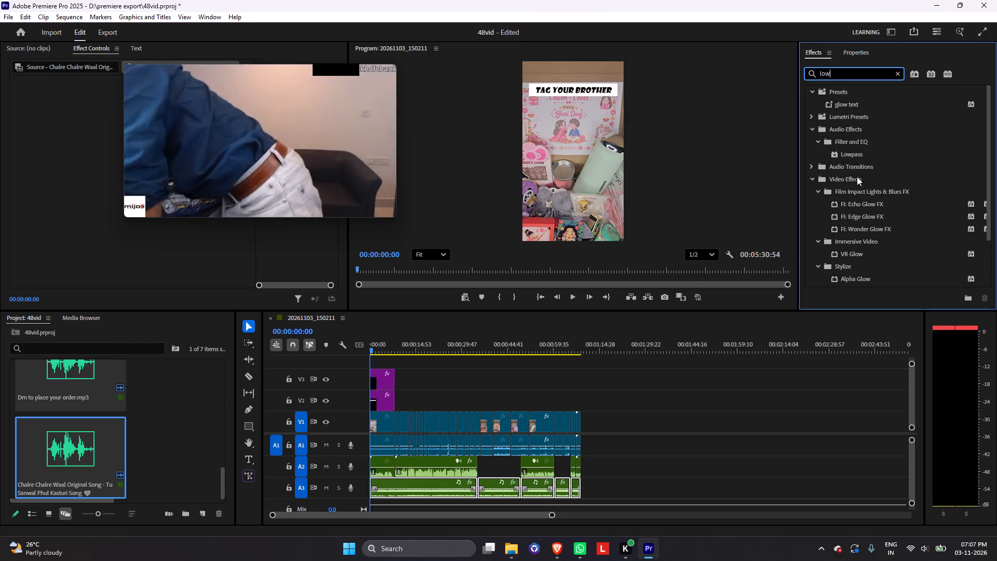
left_click_drag(852, 155, 847, 157)
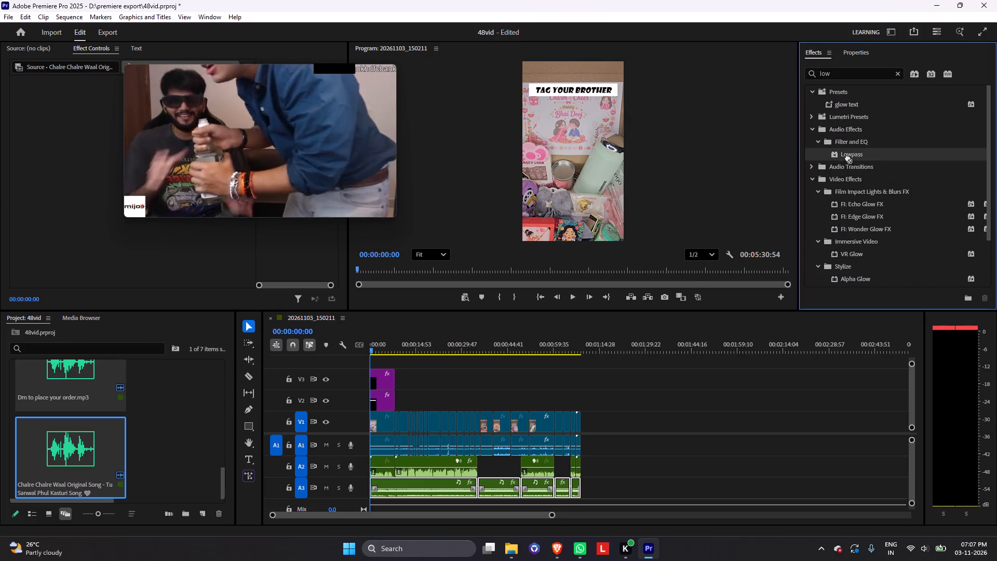
left_click_drag(847, 157, 845, 149)
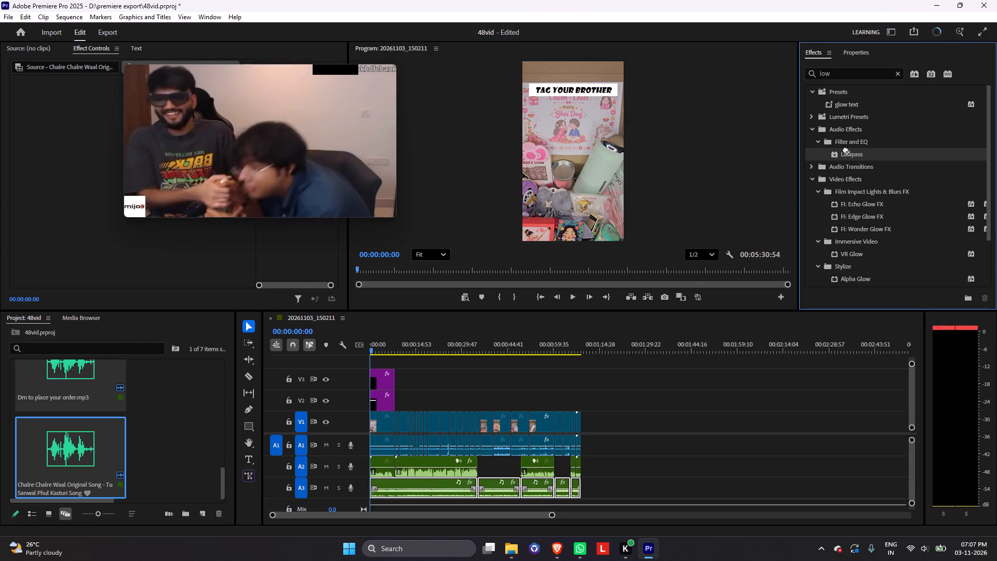
left_click_drag(845, 149, 845, 150)
left_click(668, 461)
left_click_drag(838, 153, 486, 447)
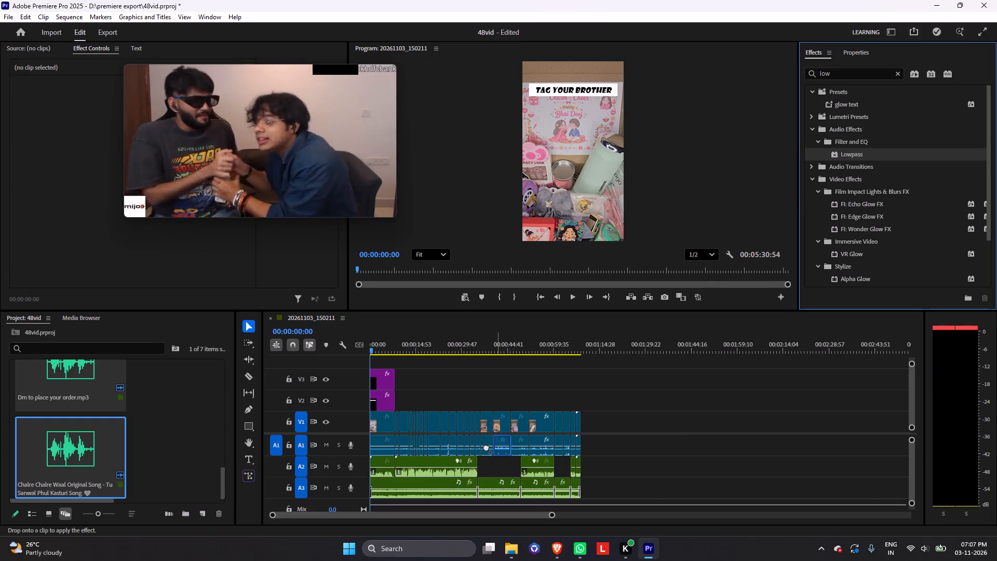
left_click_drag(486, 447, 452, 483)
left_click_drag(854, 152, 551, 401)
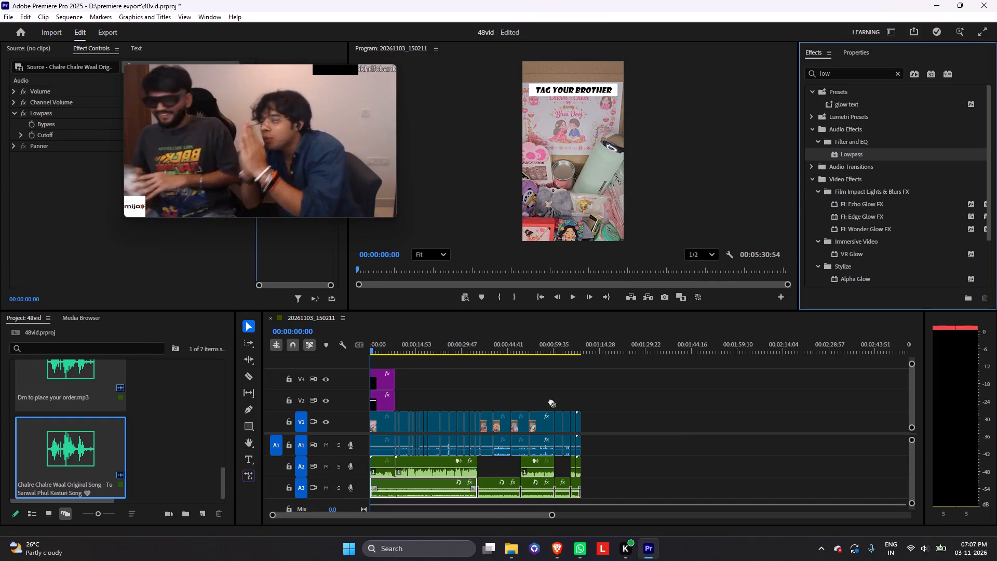
left_click_drag(551, 401, 540, 490)
left_click_drag(846, 156, 610, 451)
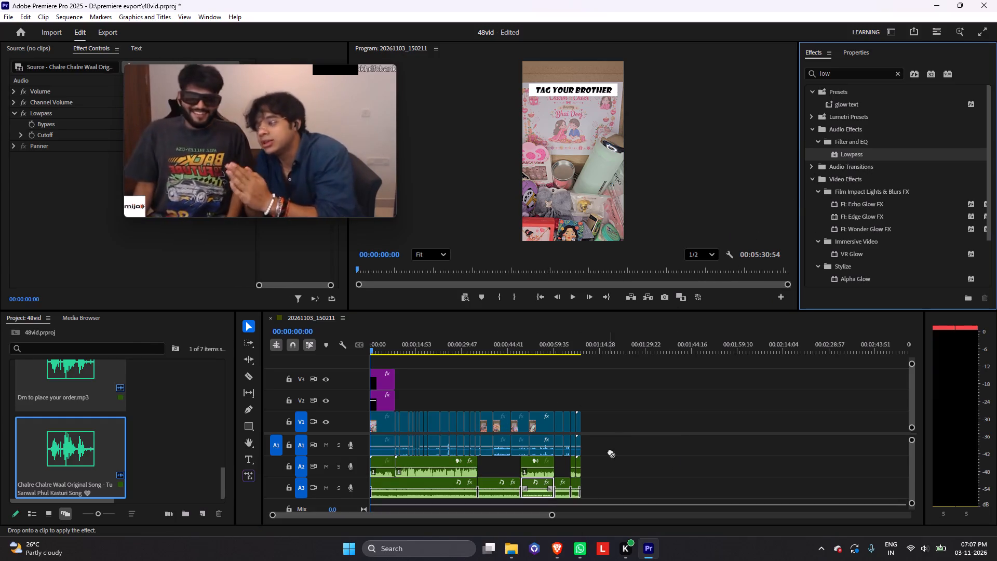
left_click_drag(610, 451, 577, 490)
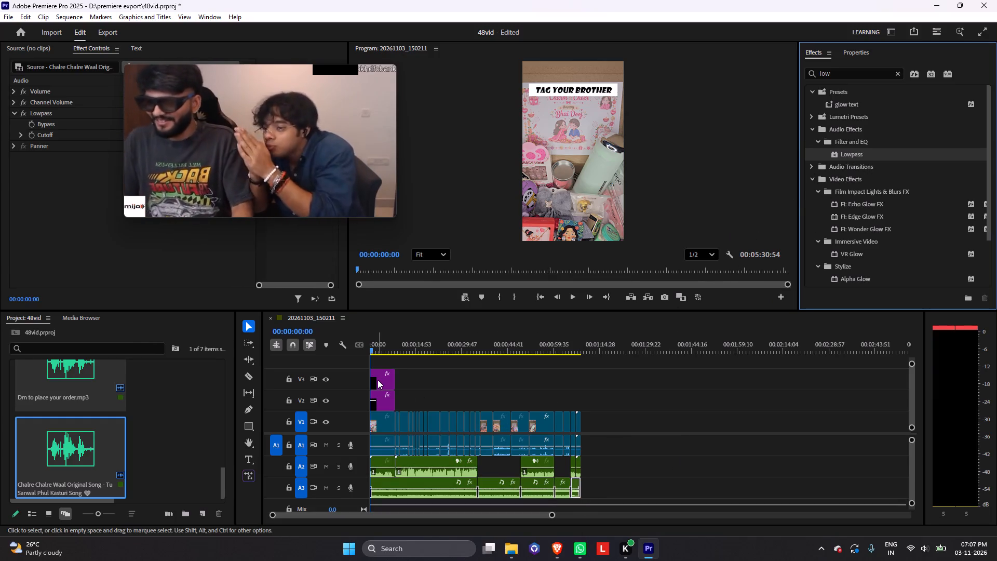
Set the audio gain of the first A3 song segment to -18 dB, playing the opening to check the balance.
key("space")
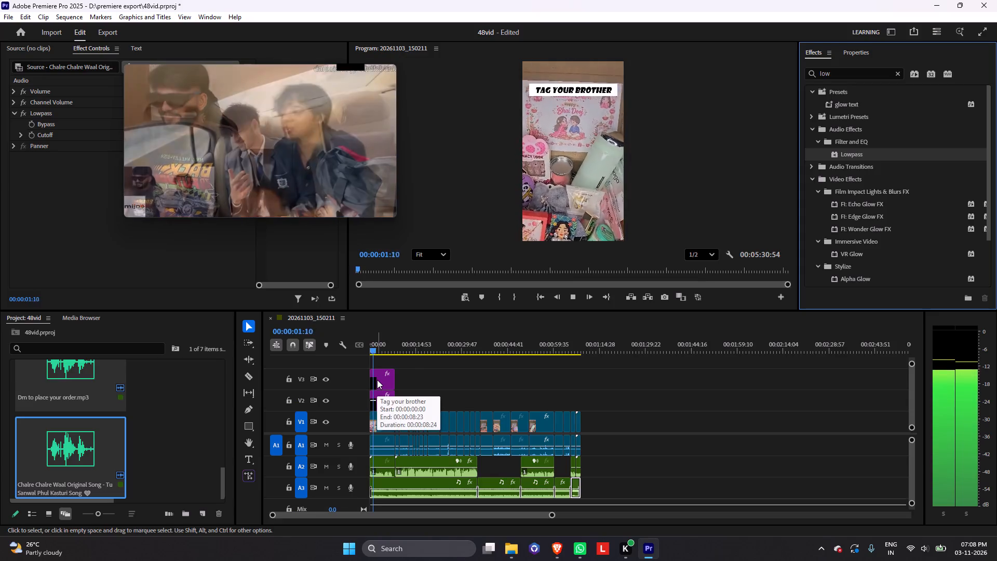
key("space")
left_click(409, 483)
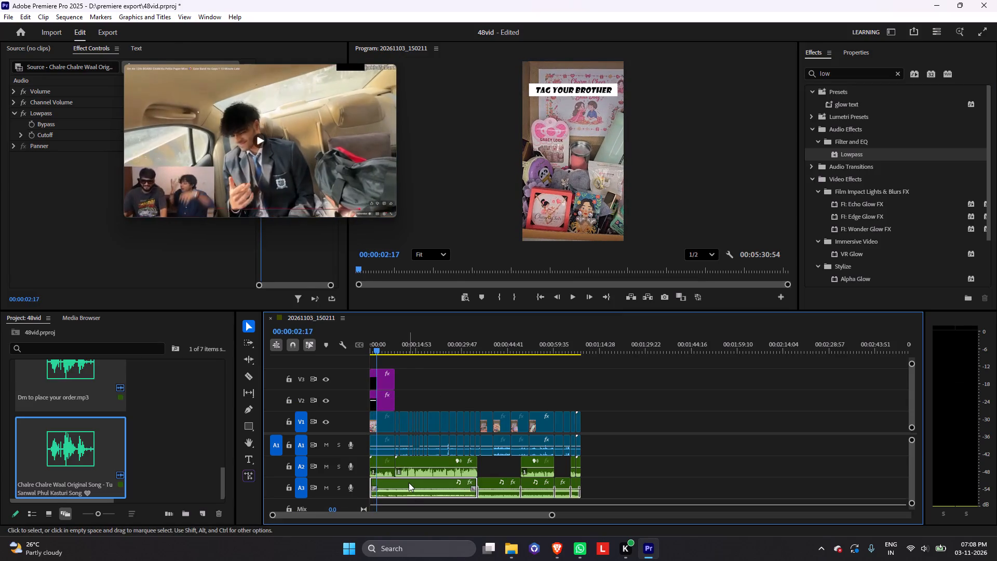
key("g")
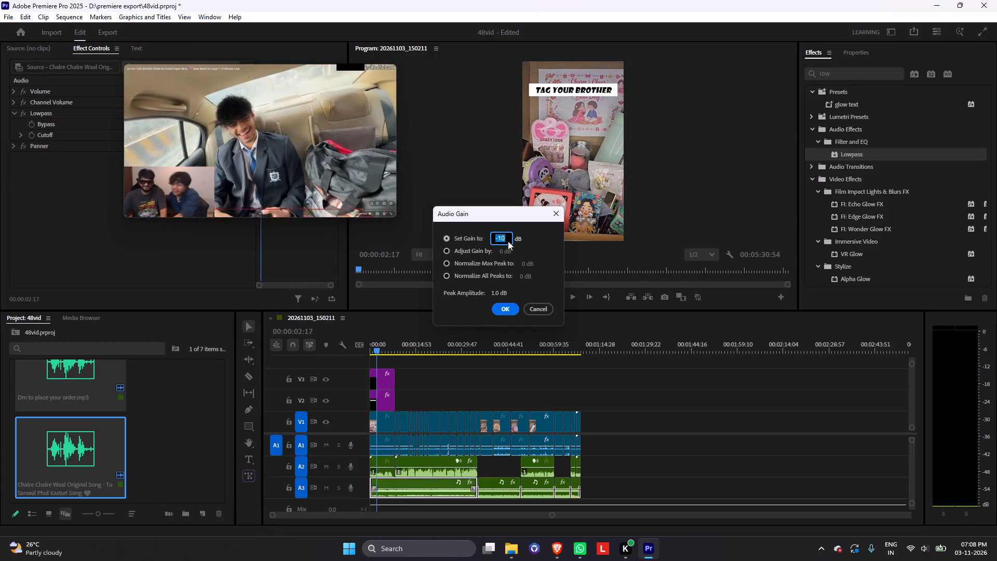
type("-18")
key("Return")
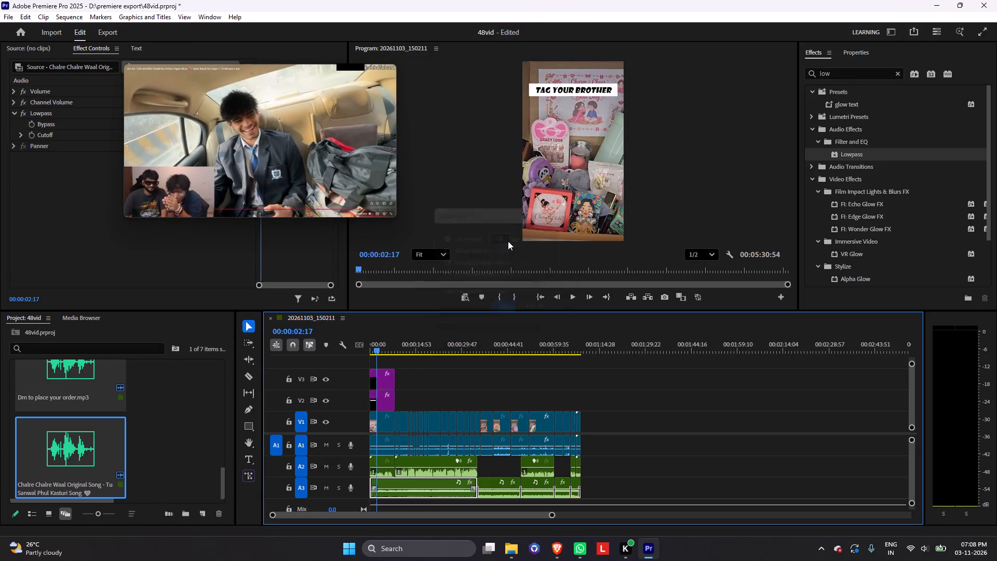
key("space")
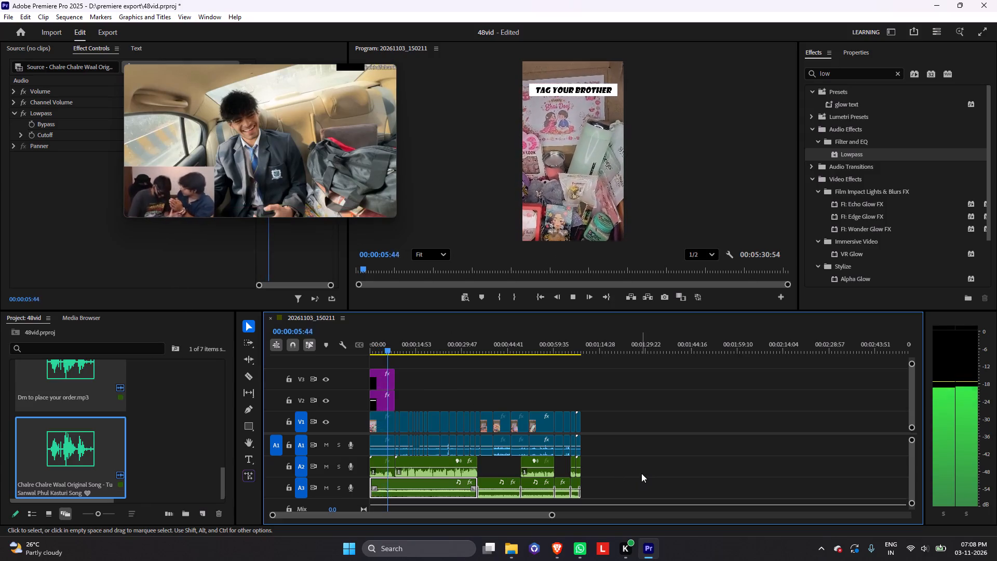
key("space")
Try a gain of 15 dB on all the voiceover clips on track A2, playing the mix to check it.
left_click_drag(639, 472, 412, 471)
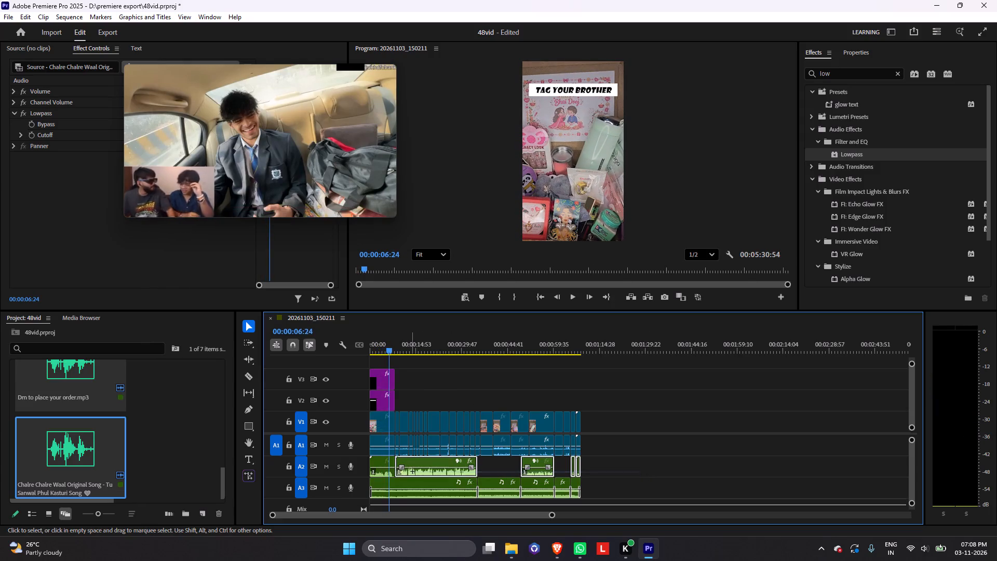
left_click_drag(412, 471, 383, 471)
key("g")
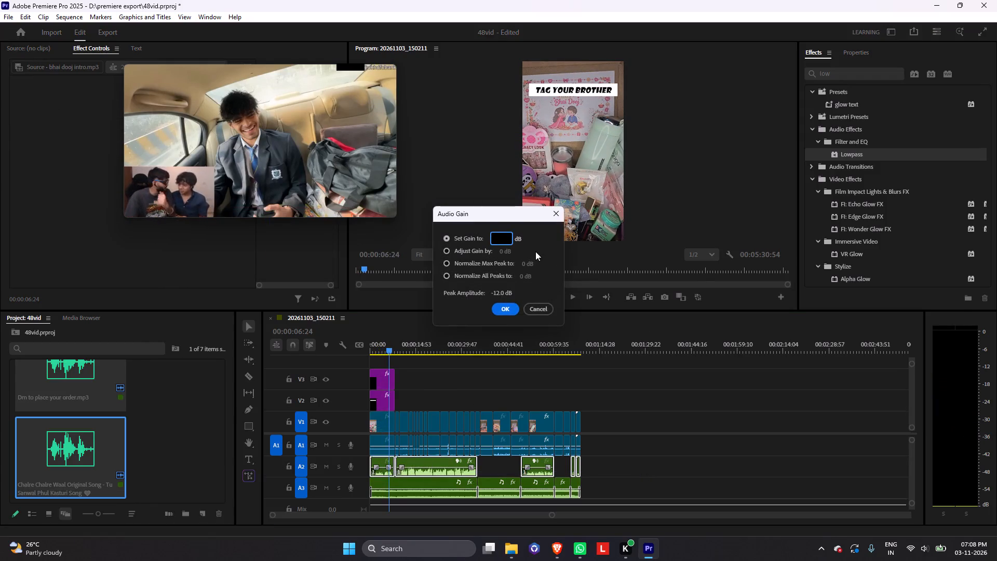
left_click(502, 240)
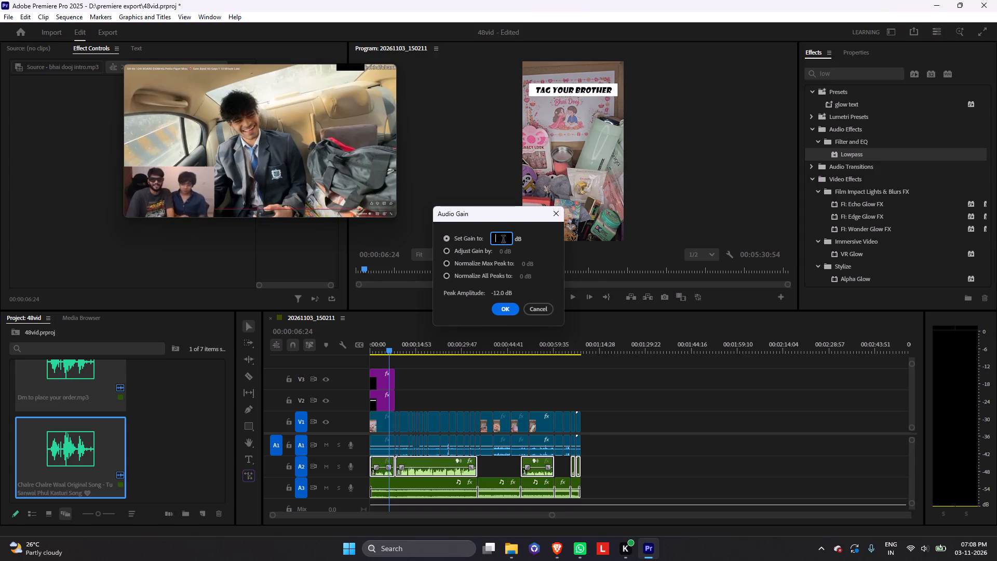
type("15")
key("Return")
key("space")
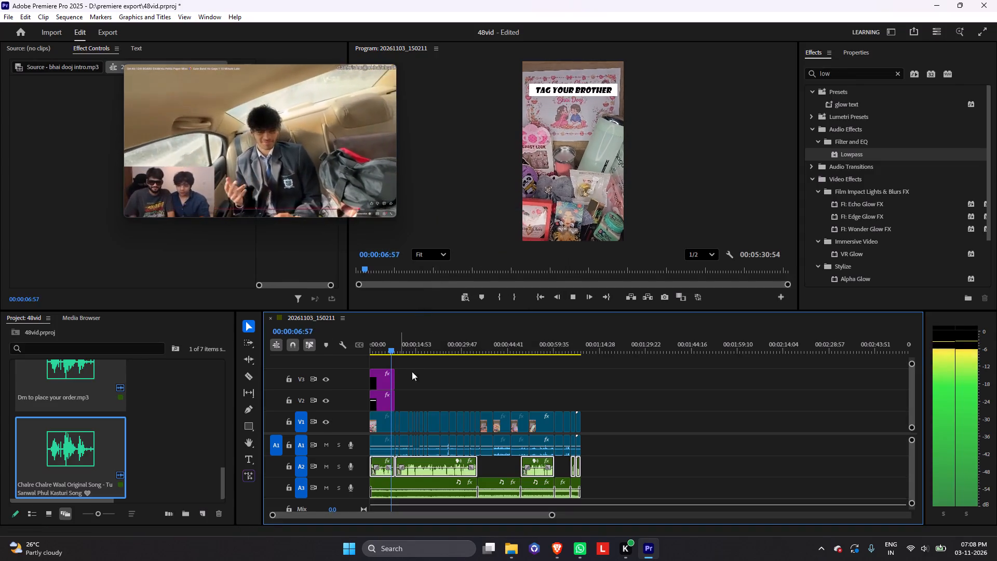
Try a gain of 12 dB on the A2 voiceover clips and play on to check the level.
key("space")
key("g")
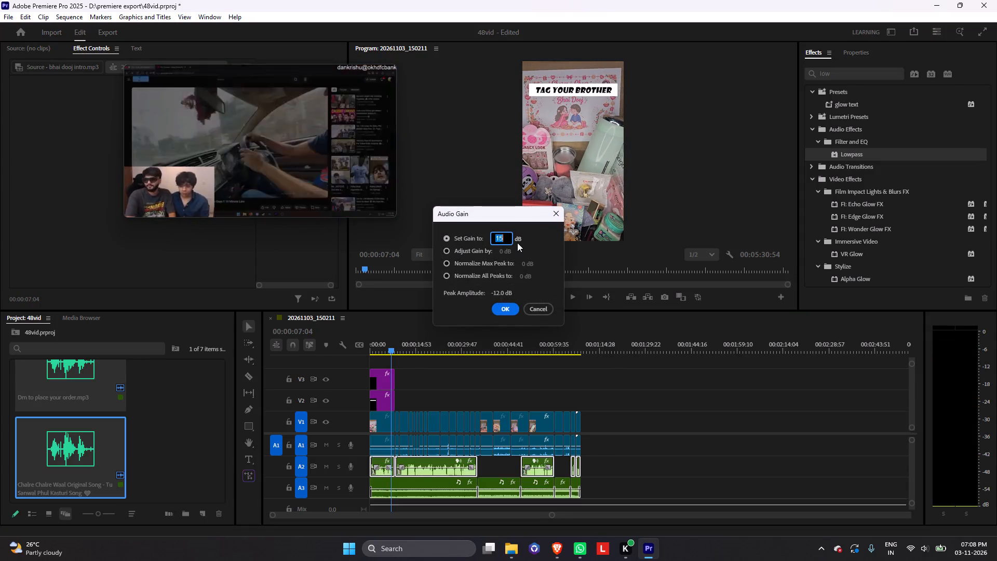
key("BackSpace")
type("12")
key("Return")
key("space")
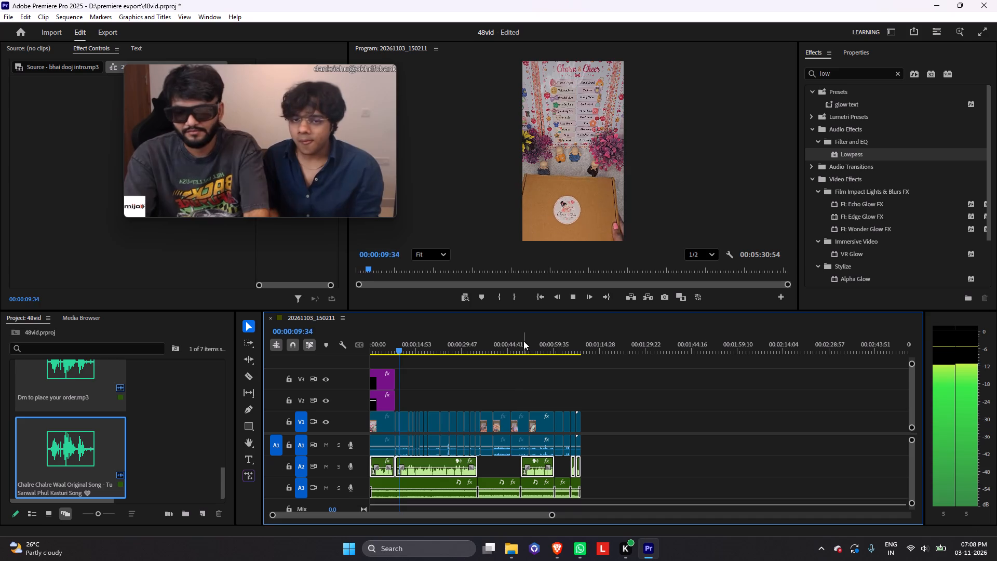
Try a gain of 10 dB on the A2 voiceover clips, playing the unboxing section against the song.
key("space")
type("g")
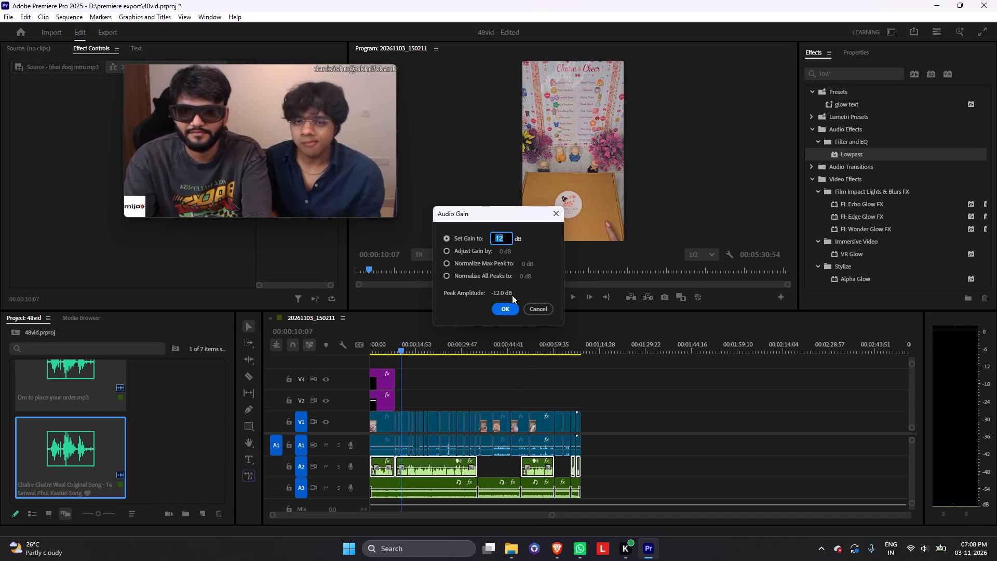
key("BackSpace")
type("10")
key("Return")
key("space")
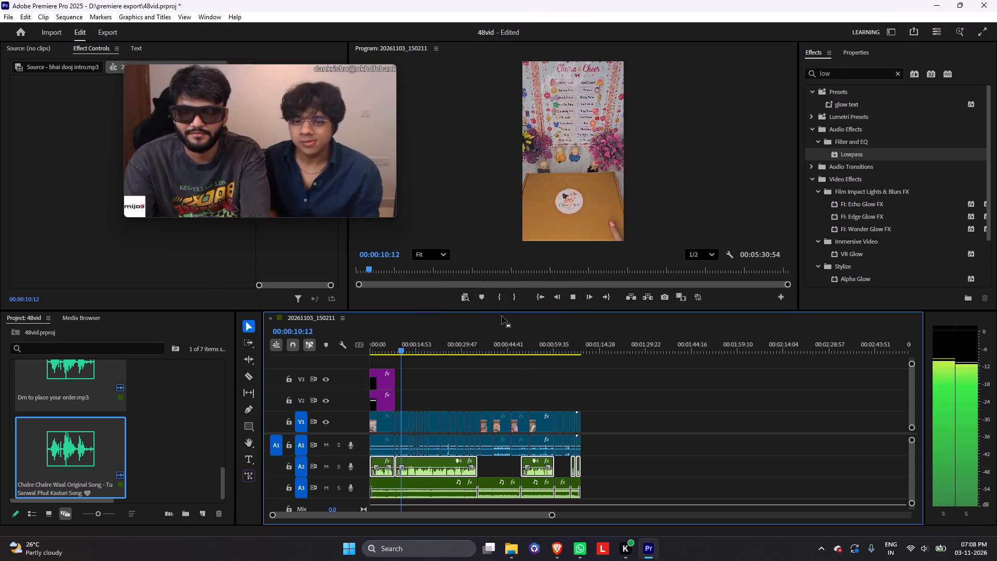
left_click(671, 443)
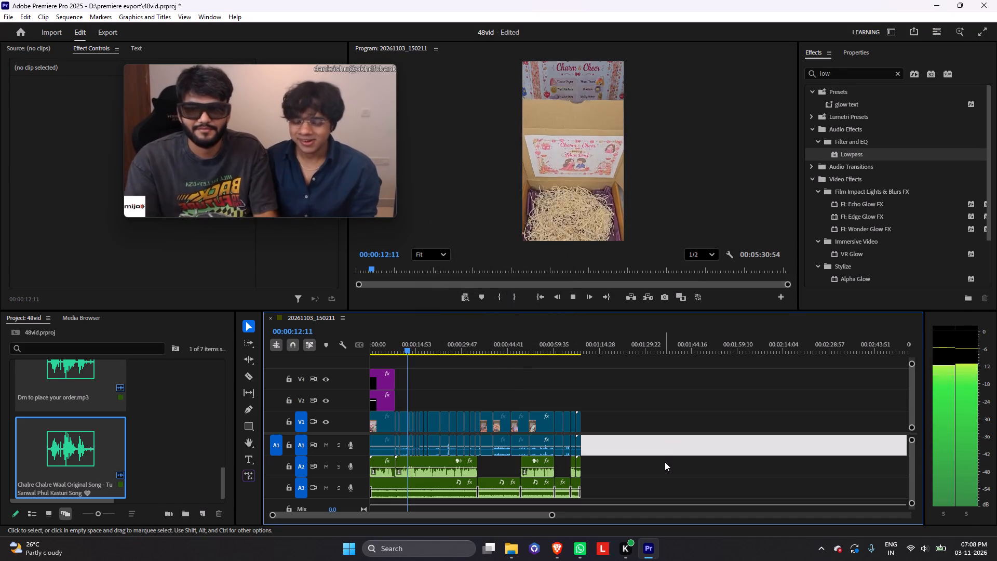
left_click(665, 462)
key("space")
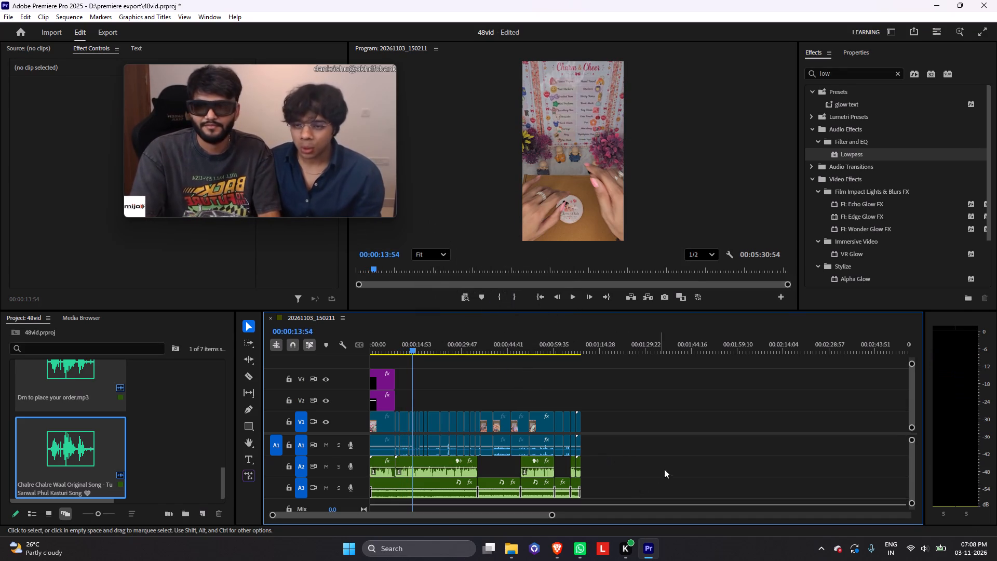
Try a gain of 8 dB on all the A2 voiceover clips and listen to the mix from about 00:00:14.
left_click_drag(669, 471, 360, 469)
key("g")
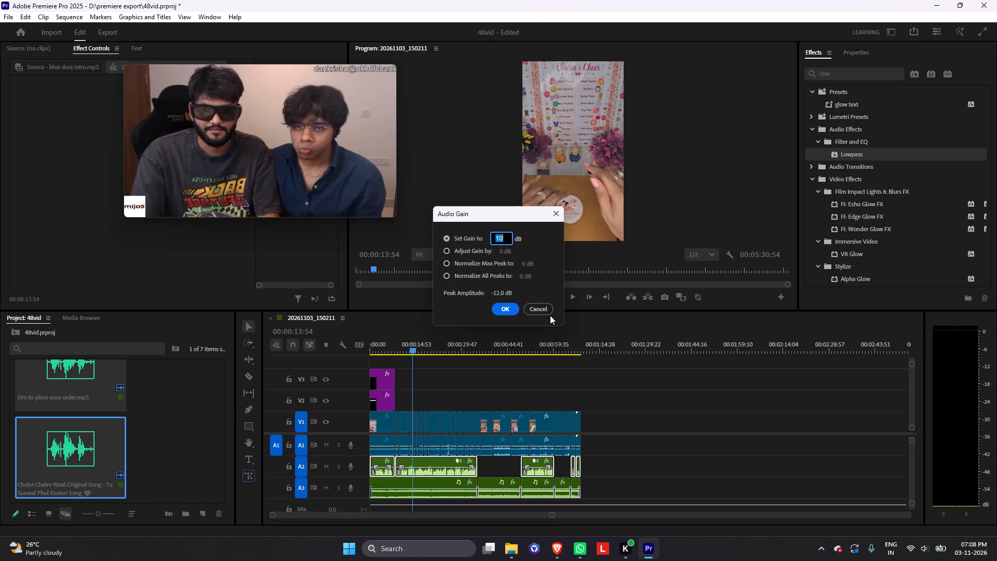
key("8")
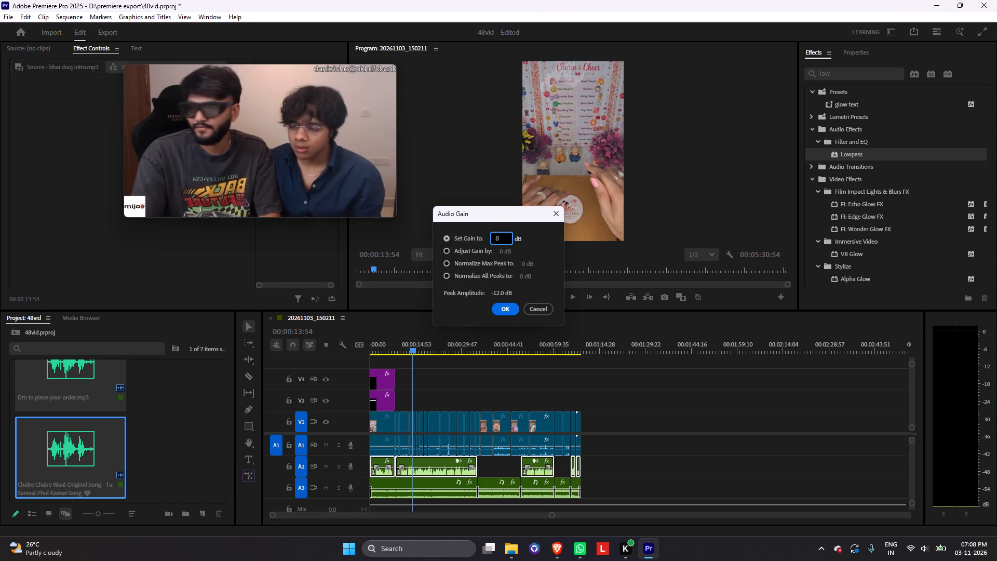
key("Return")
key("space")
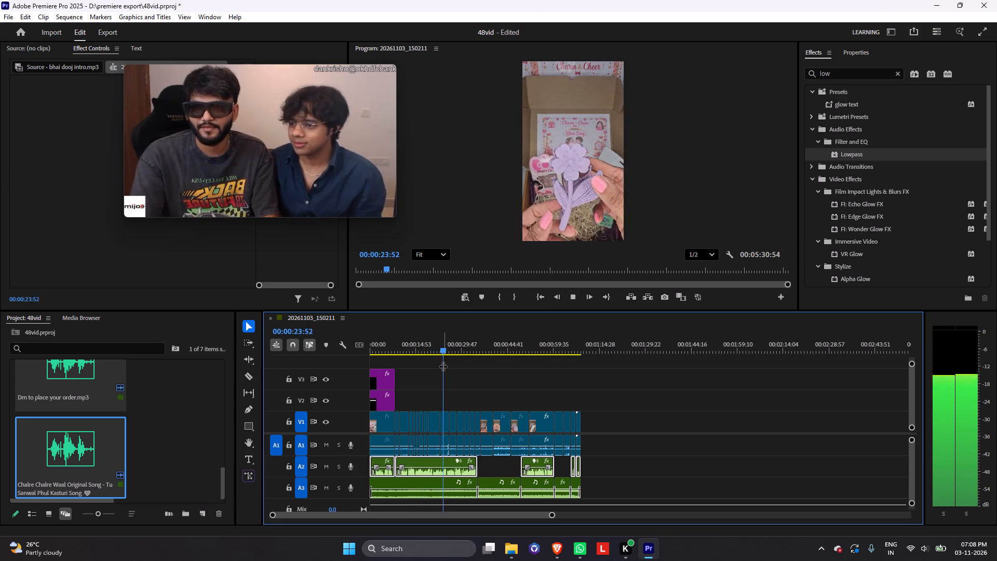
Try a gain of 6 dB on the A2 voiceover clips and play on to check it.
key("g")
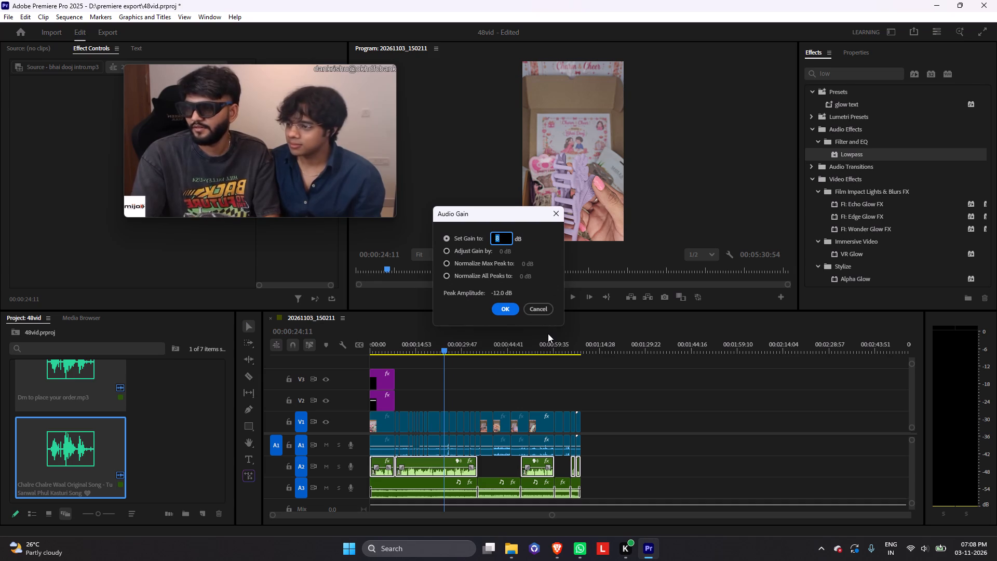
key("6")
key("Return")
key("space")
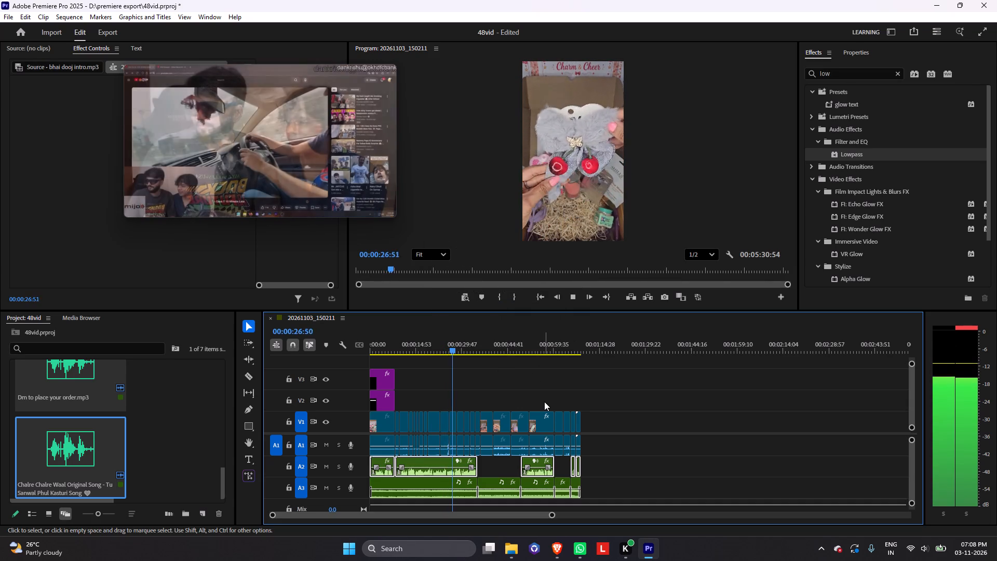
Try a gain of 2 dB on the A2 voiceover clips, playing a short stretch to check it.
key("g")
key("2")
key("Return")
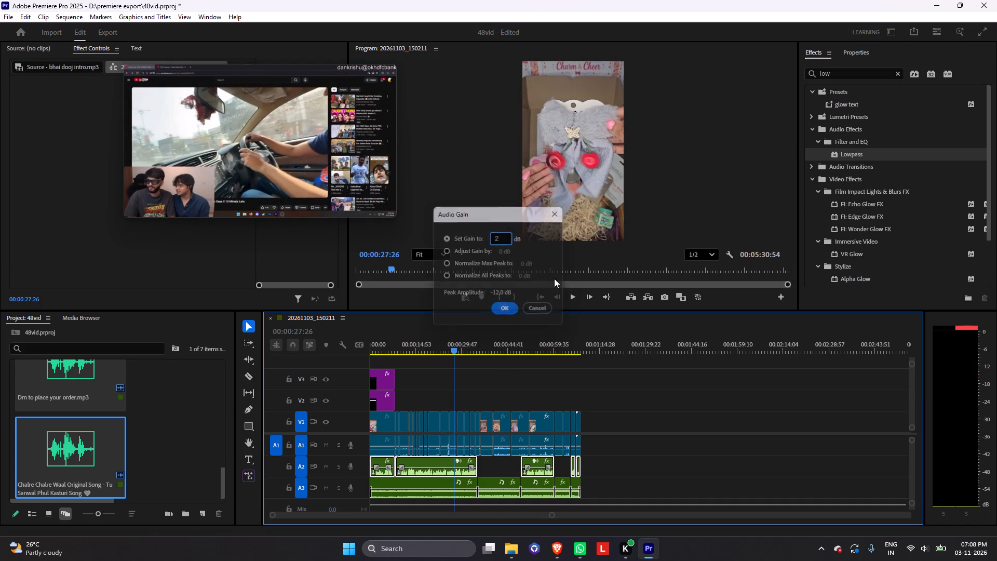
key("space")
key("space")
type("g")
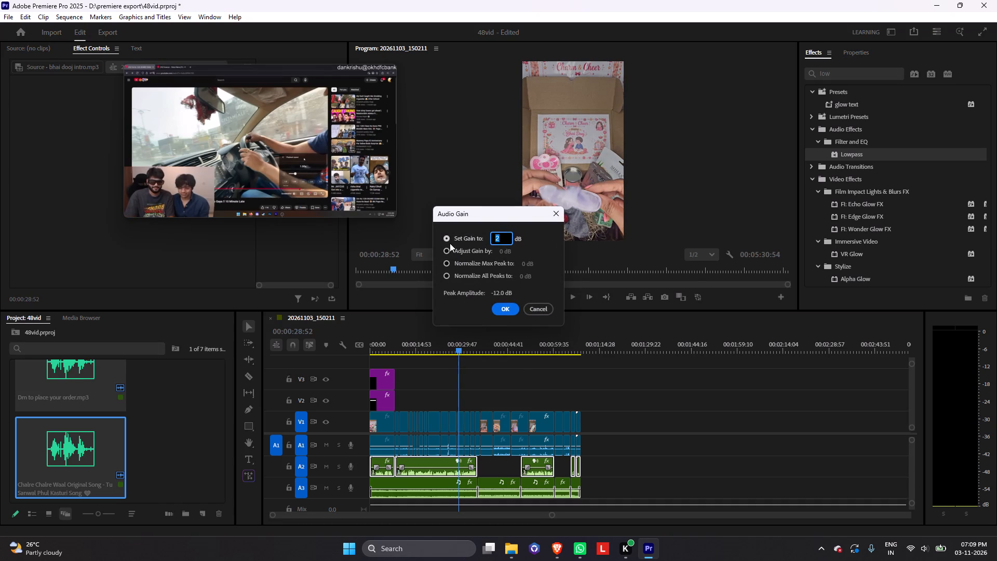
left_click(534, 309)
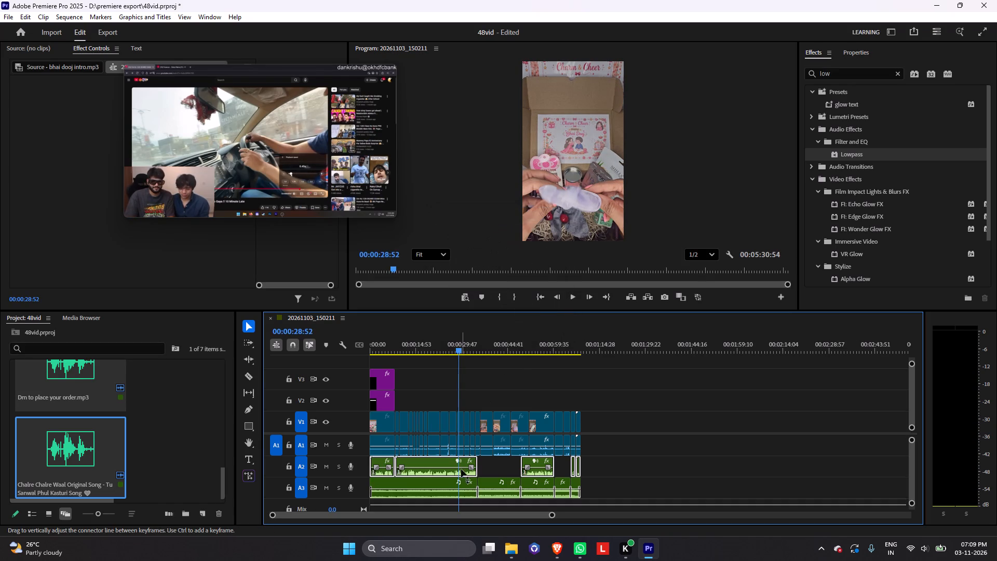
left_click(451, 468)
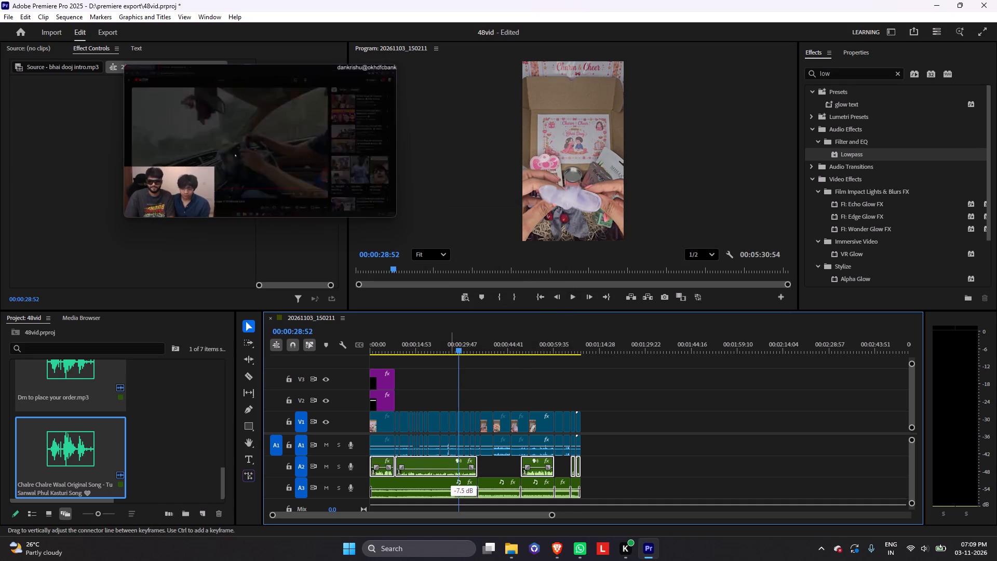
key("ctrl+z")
Set the audio gain of all the voiceover clips on track A2 to 3 dB and play the mix.
left_click_drag(654, 467, 543, 474)
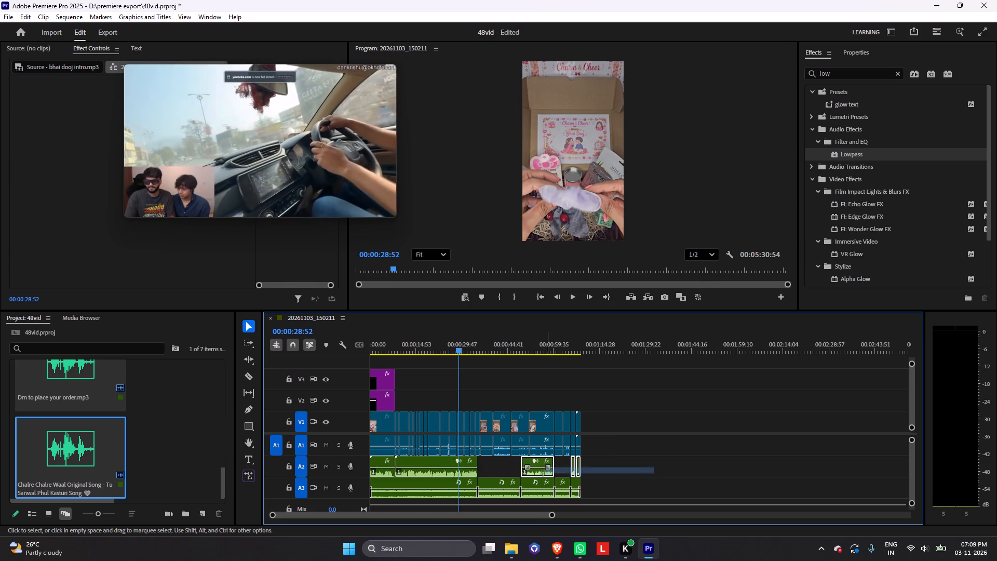
left_click_drag(543, 474, 379, 472)
key("g")
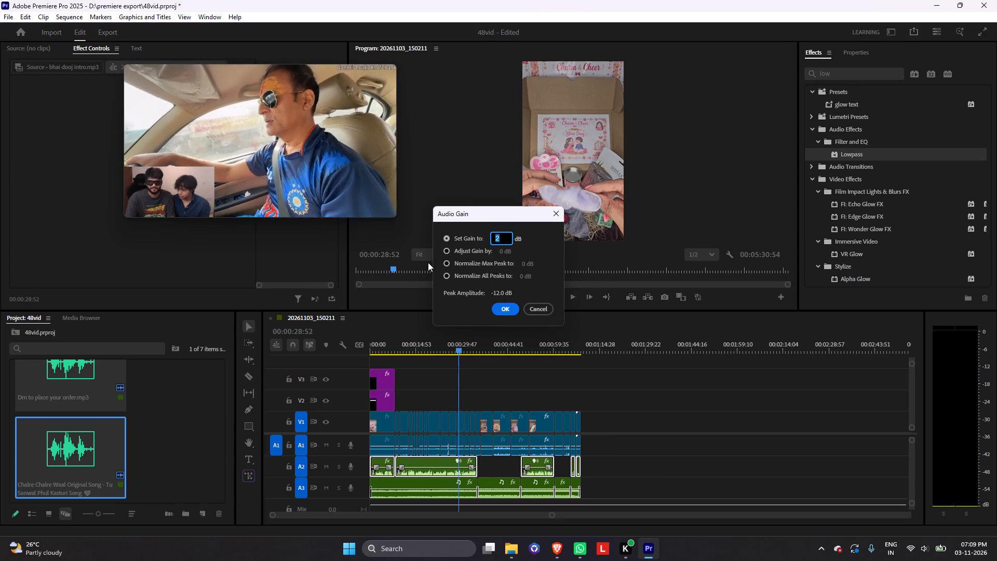
key("3")
key("Return")
key("space")
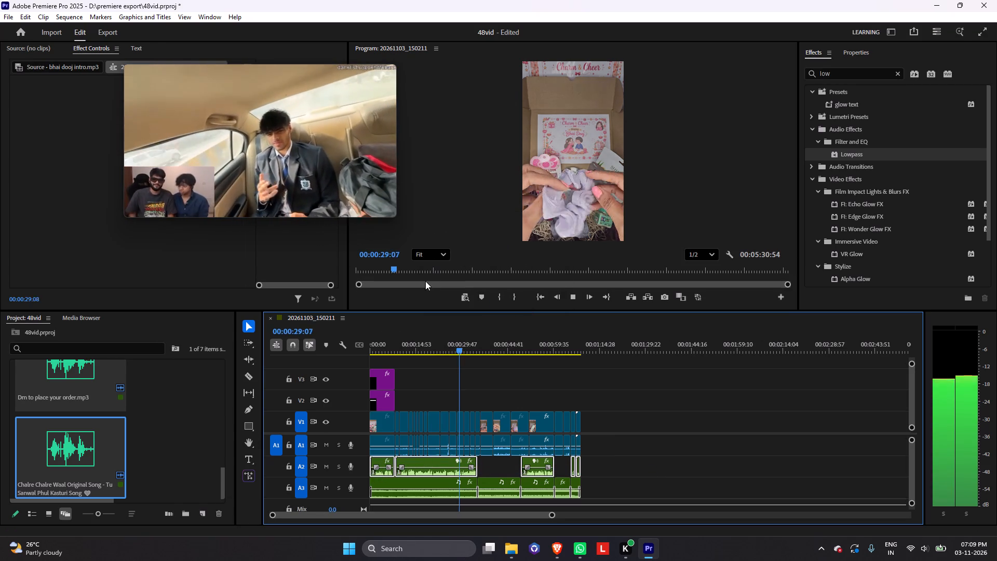
Pause the floating YouTube video and replay the voiceover and song mix from about 00:00:19.
left_click(268, 140)
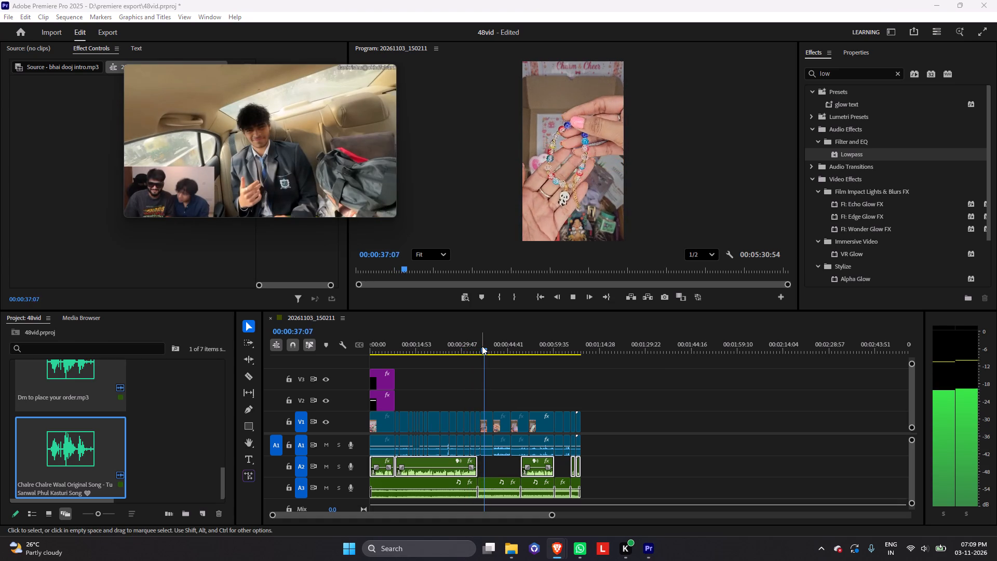
left_click_drag(482, 346, 431, 363)
key("space")
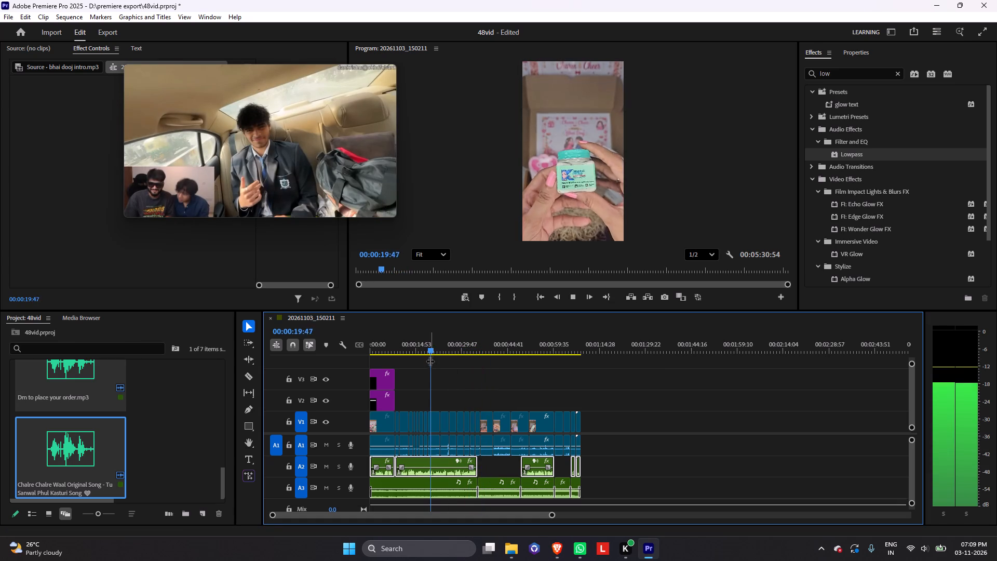
left_click(261, 139)
key("space")
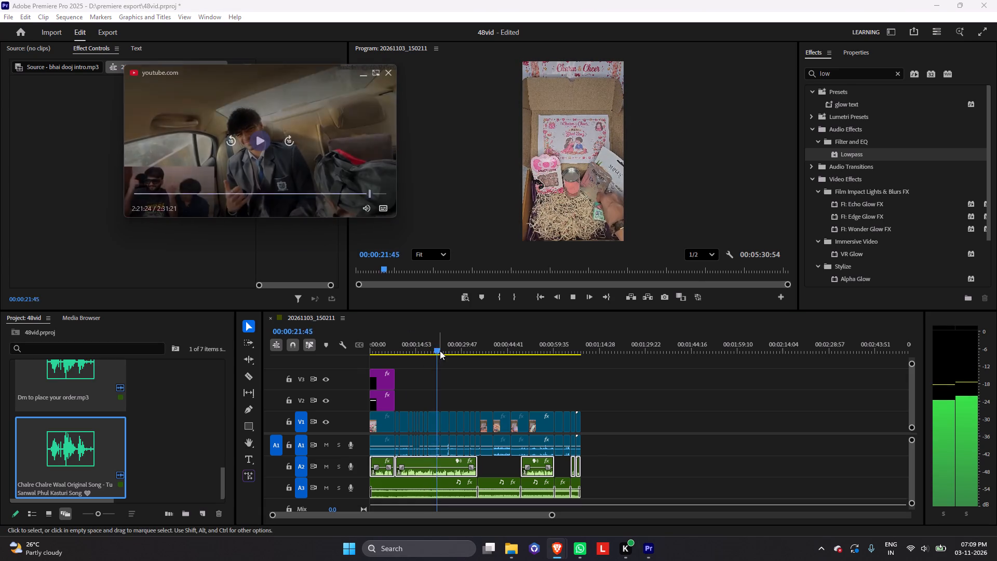
Create a 2160 × 3840 adjustment layer and place it on V4 above the captions, spanning the whole edit from 00:00:00:00.
left_click_drag(438, 350, 329, 363)
right_click(151, 464)
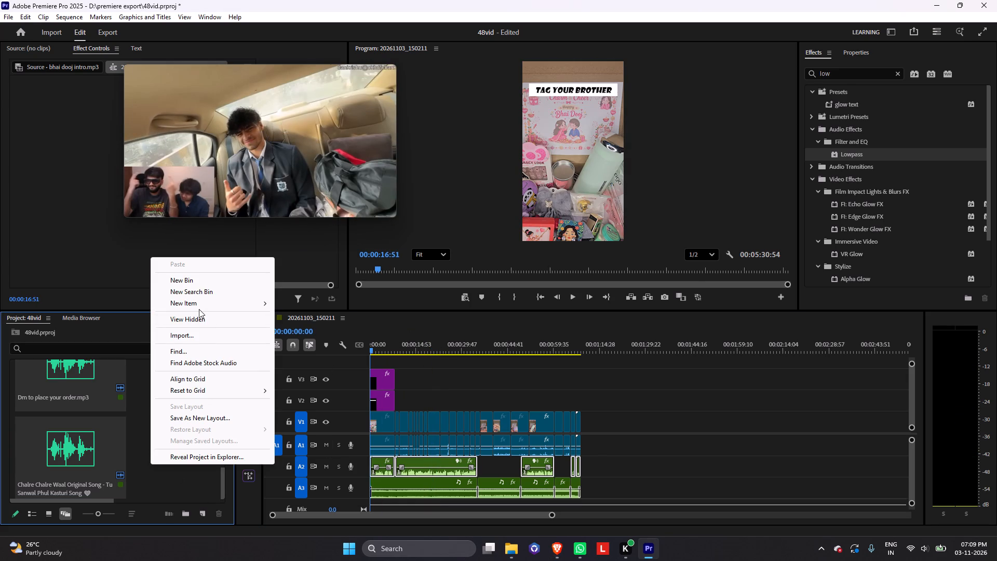
left_click(199, 306)
left_click(307, 335)
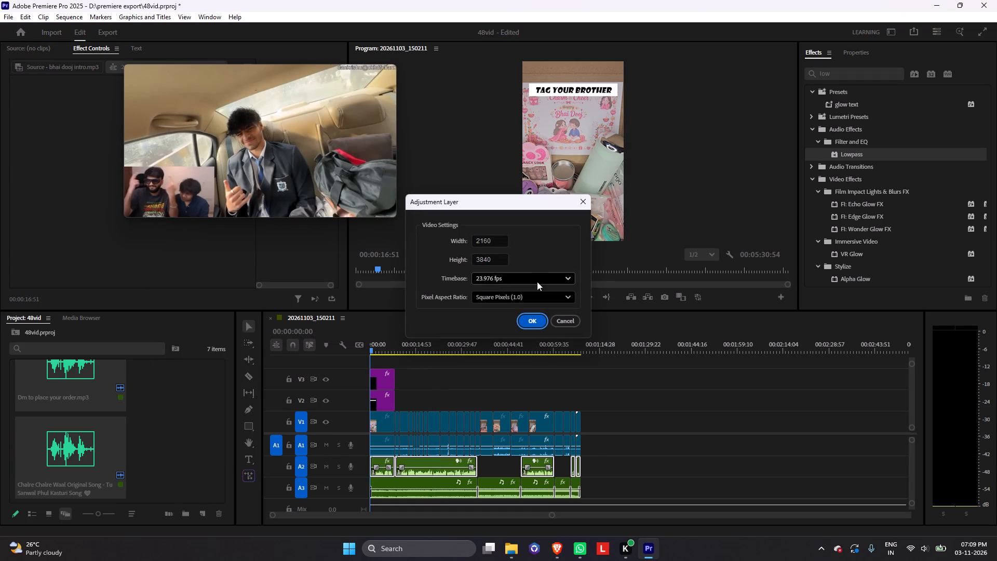
left_click(540, 319)
left_click_drag(223, 461, 222, 504)
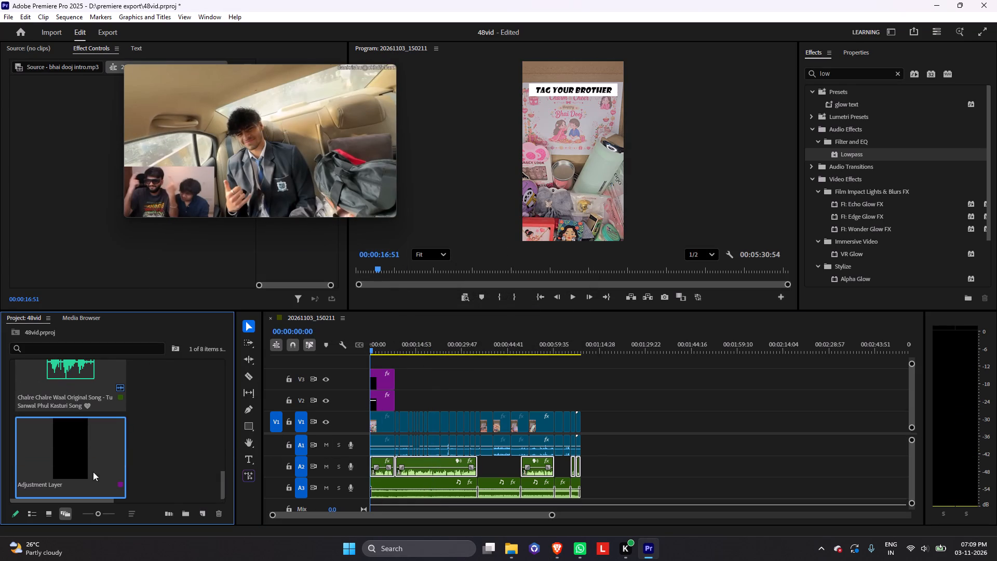
left_click_drag(77, 462, 353, 354)
left_click_drag(74, 467, 368, 358)
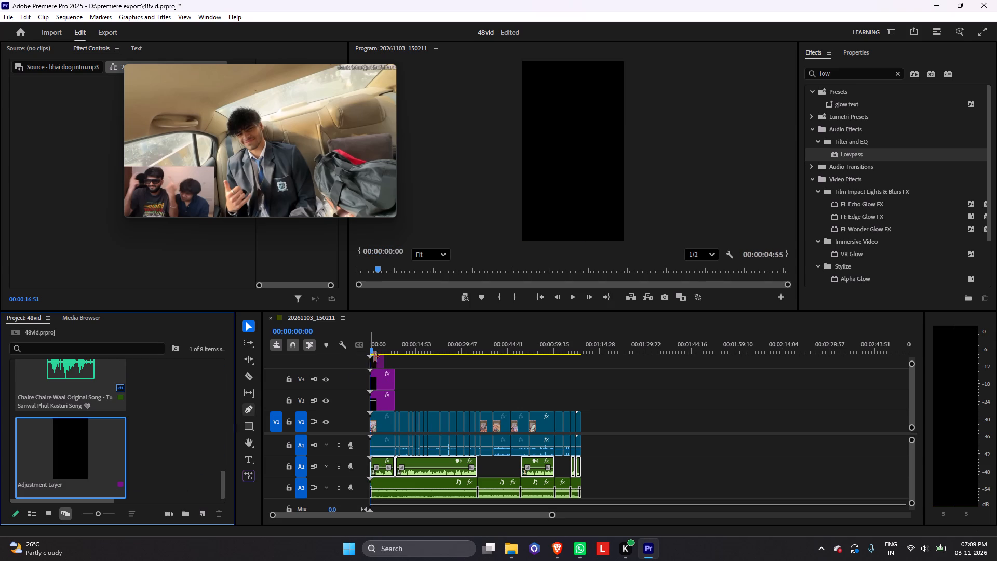
left_click_drag(385, 360, 583, 402)
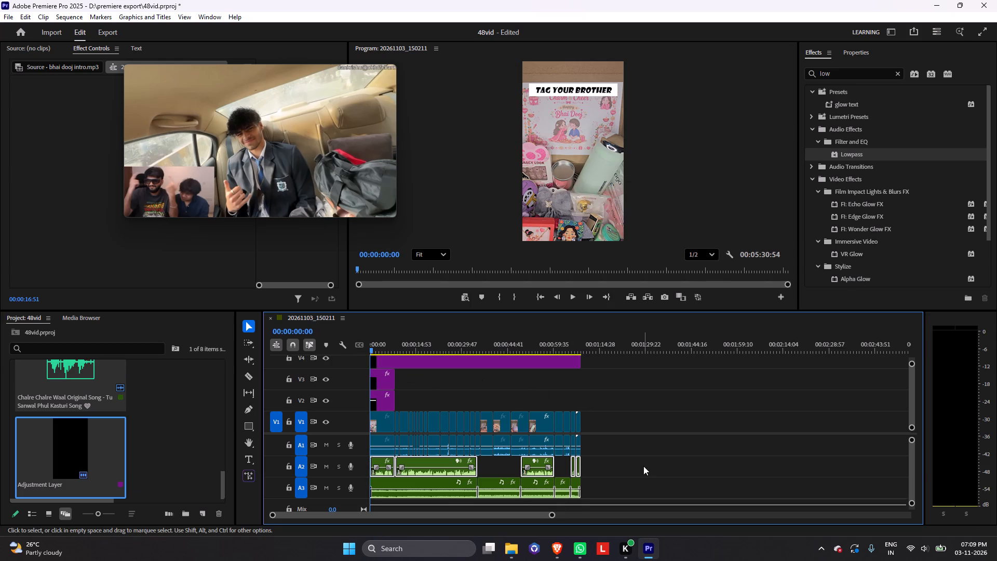
Apply the saved preset "Lumetri Color Preset yes sir" to the adjustment layer on V4.
scroll(645, 443, "up", 5)
left_click(899, 72)
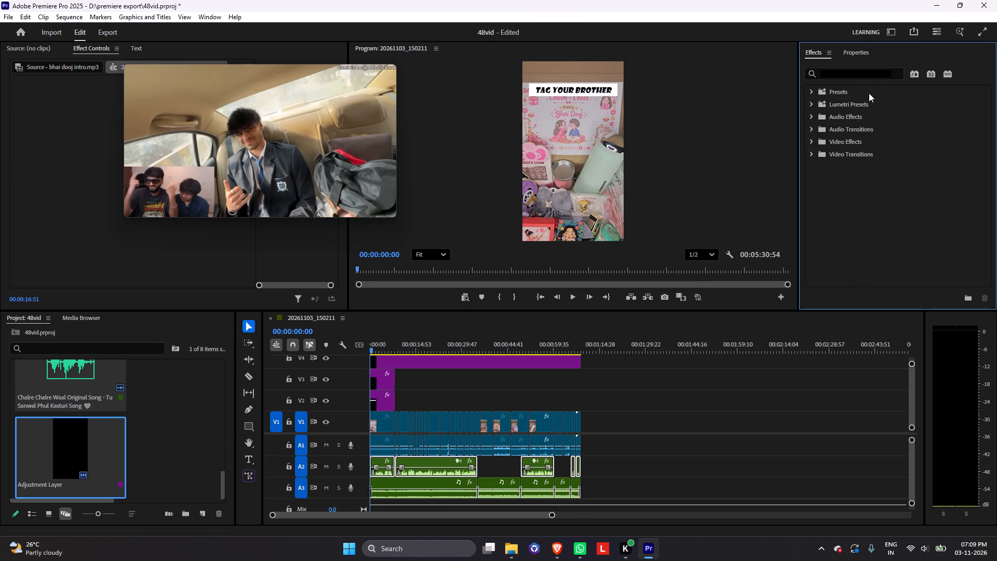
left_click(810, 92)
left_click_drag(841, 115, 536, 369)
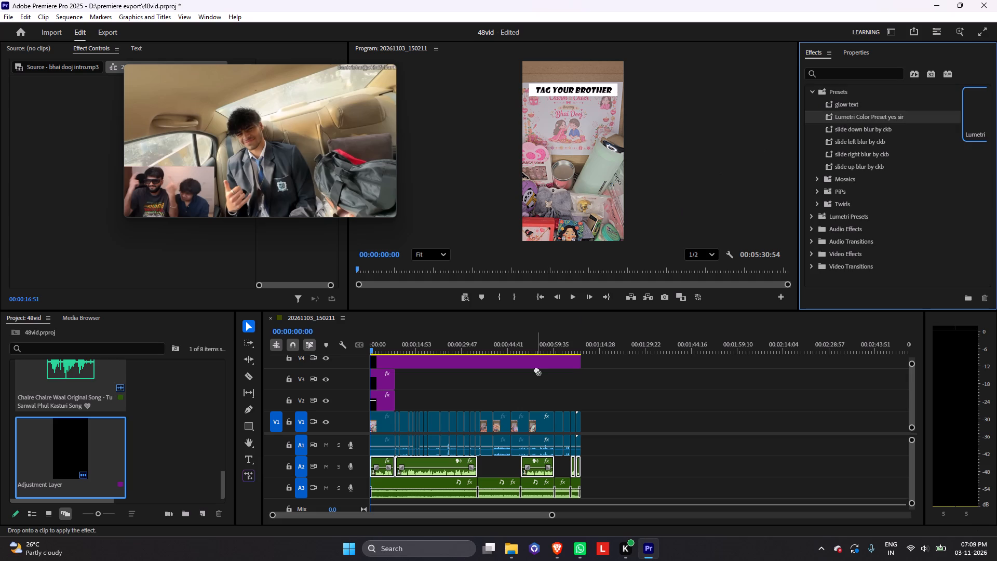
left_click_drag(536, 369, 531, 364)
Set the adjustment layer's opacity to 53% and play the graded video from the start.
left_click(138, 244)
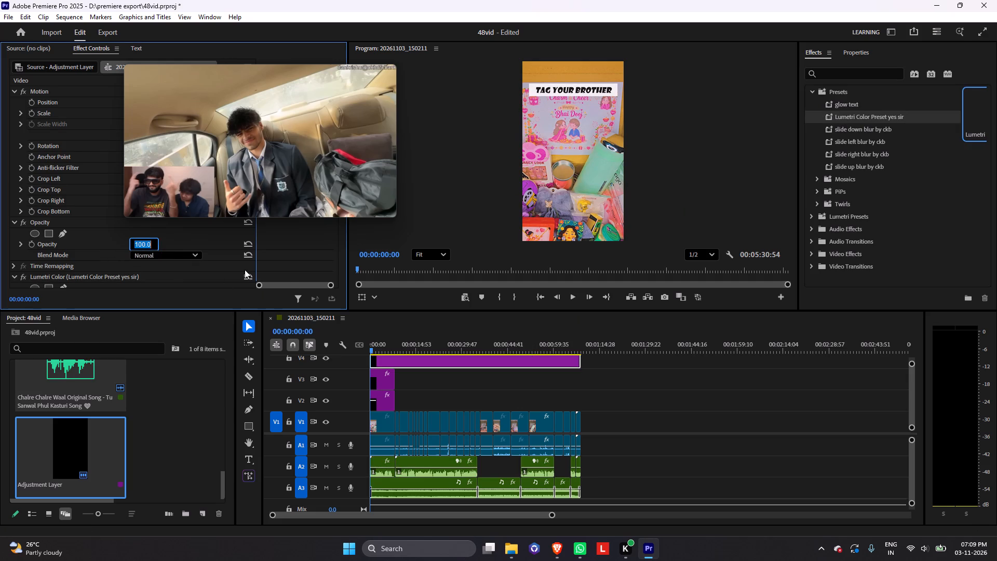
type("53")
key("Return")
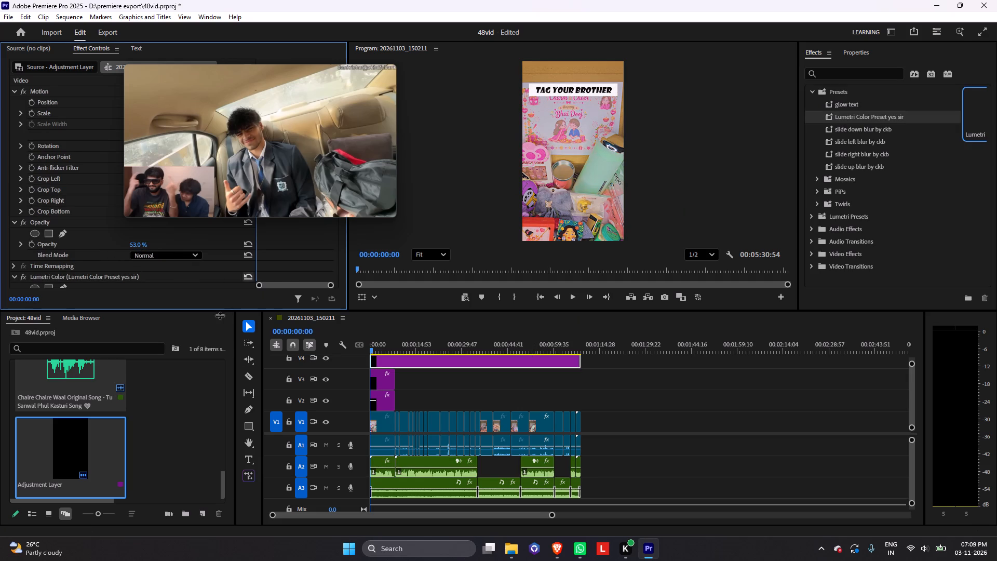
left_click(426, 372)
left_click(369, 348)
key("space")
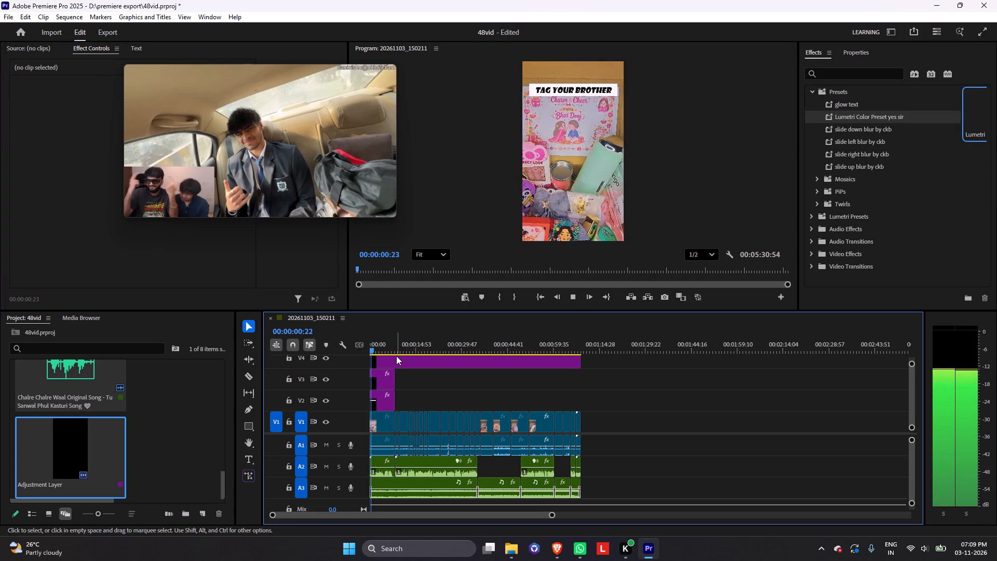
Set the V4 adjustment layer's opacity to 50% after scrubbing through the opening of the graded video.
left_click_drag(377, 353, 398, 355)
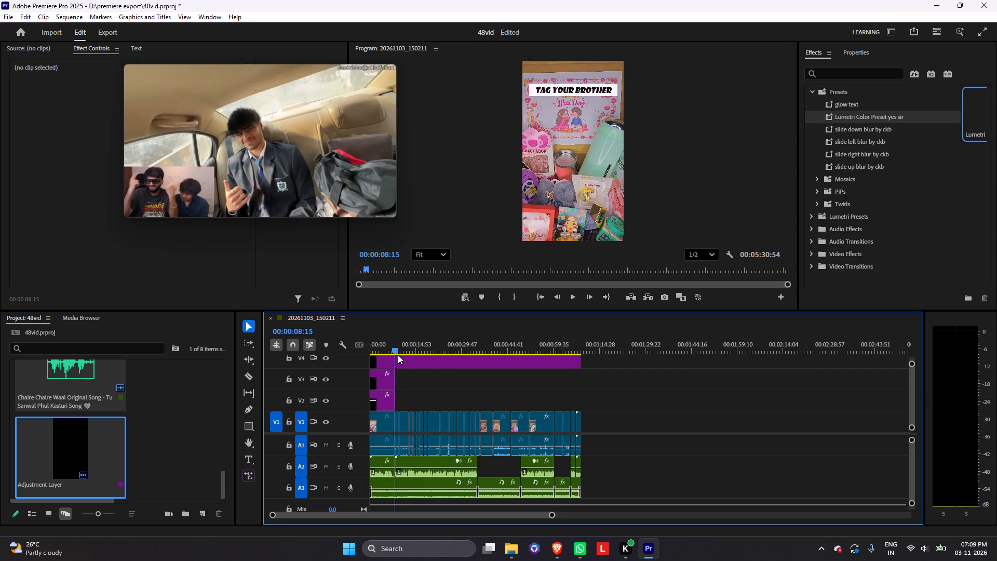
left_click_drag(398, 355, 351, 360)
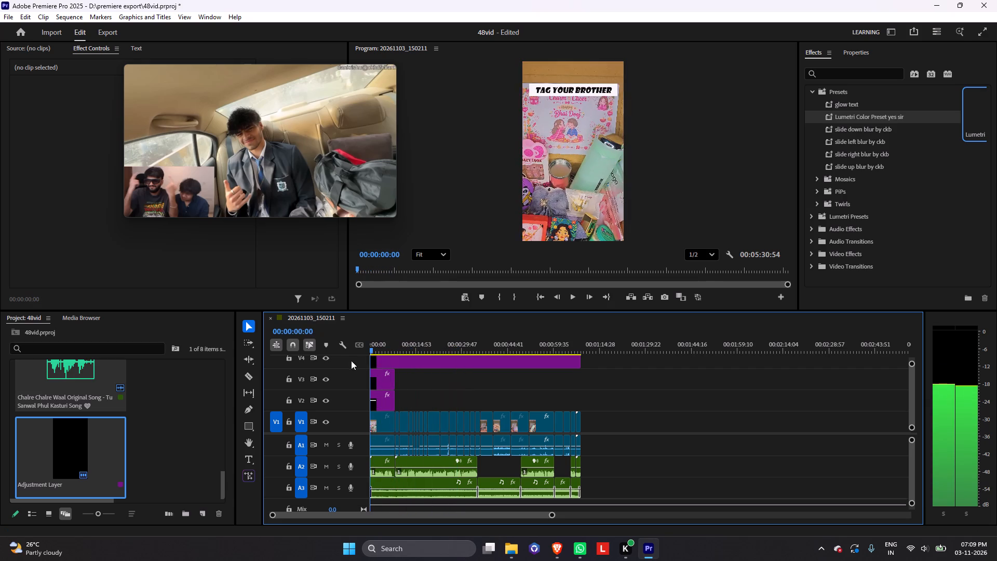
left_click_drag(351, 360, 346, 360)
left_click(400, 363)
left_click(131, 247)
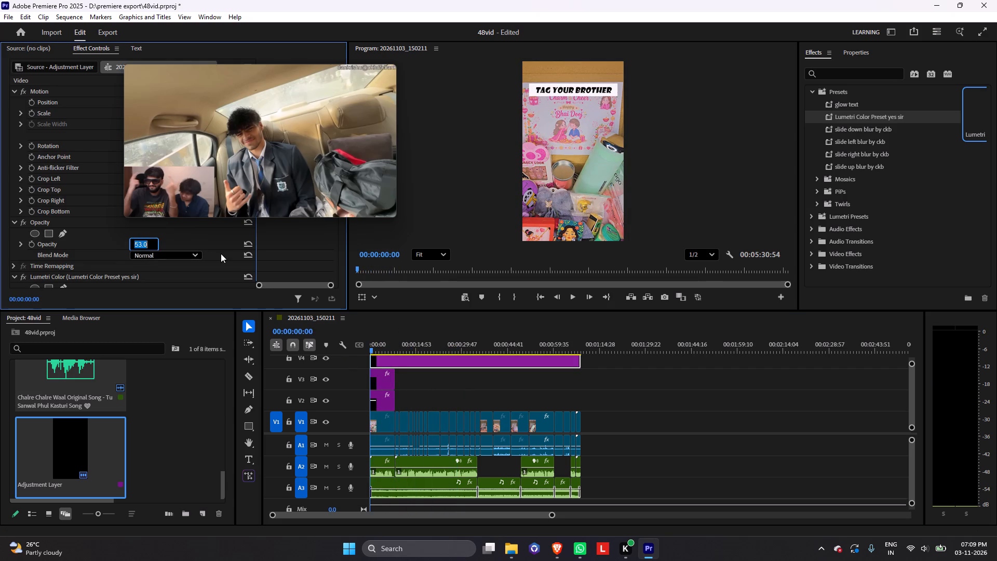
type("50")
key("Return")
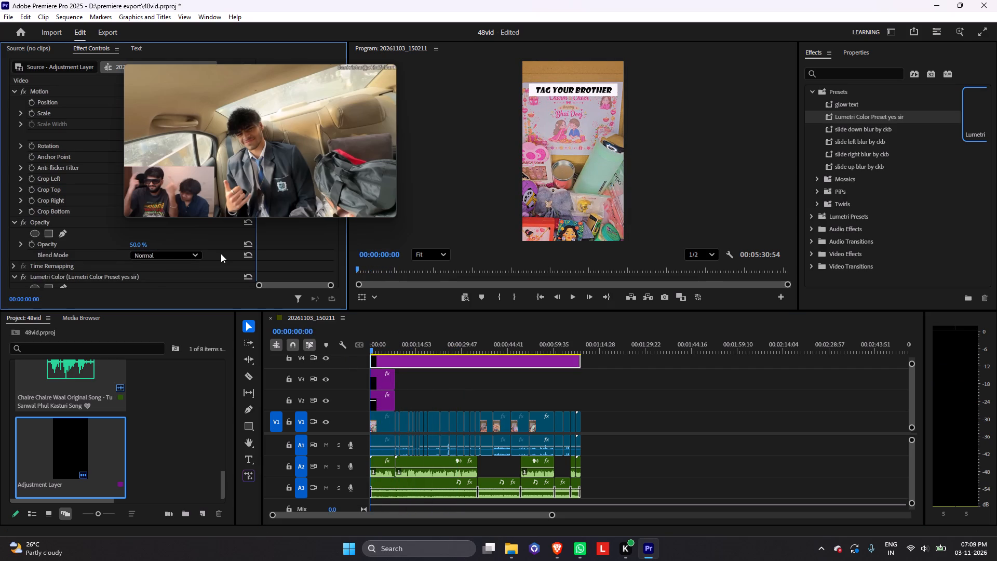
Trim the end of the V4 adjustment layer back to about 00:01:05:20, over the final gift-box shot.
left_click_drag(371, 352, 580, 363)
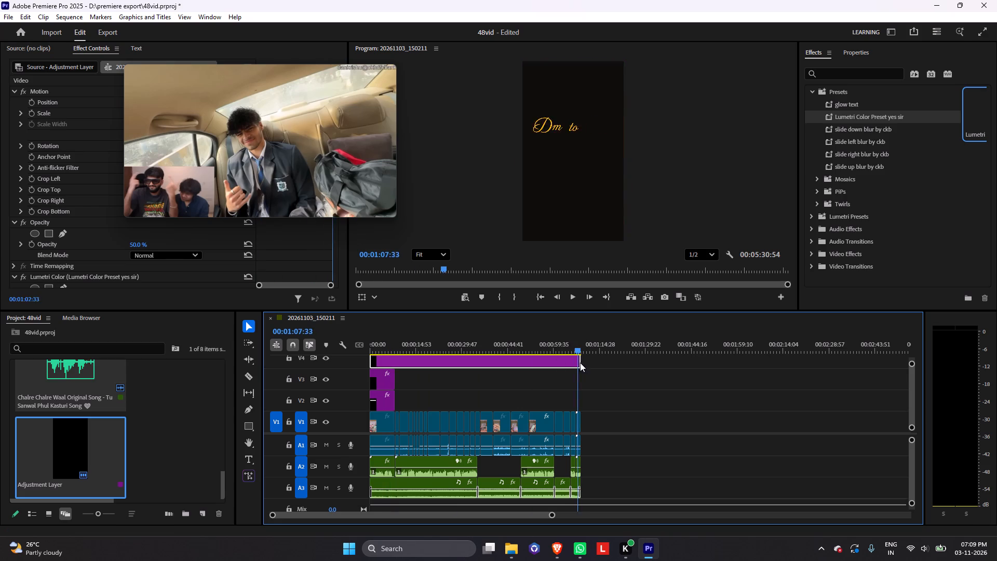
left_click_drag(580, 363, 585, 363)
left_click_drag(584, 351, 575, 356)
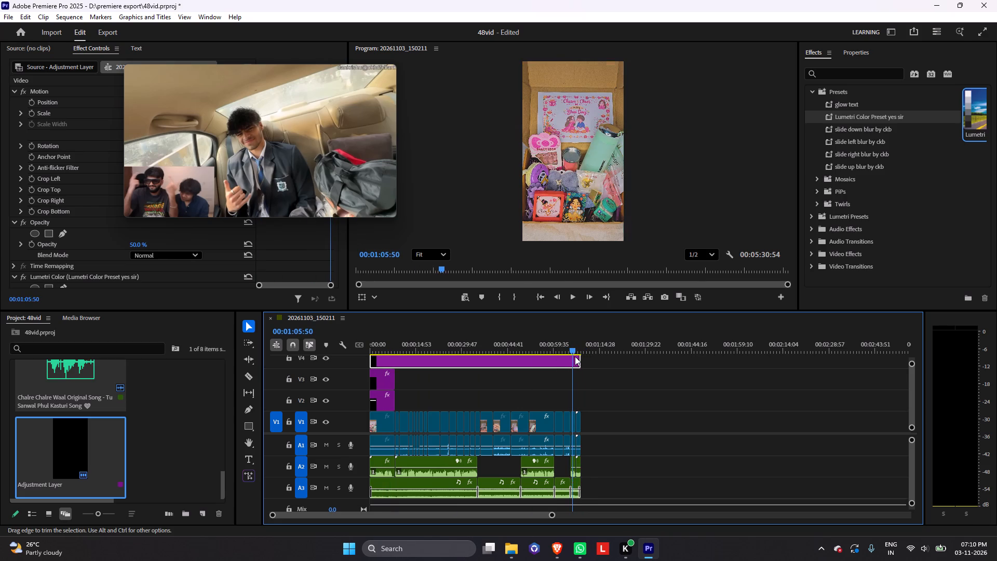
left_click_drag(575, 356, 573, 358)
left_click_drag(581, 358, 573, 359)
Review the ending and set the V4 adjustment layer's end at 00:01:06:55, where the black closing screen starts.
left_click_drag(566, 350, 573, 350)
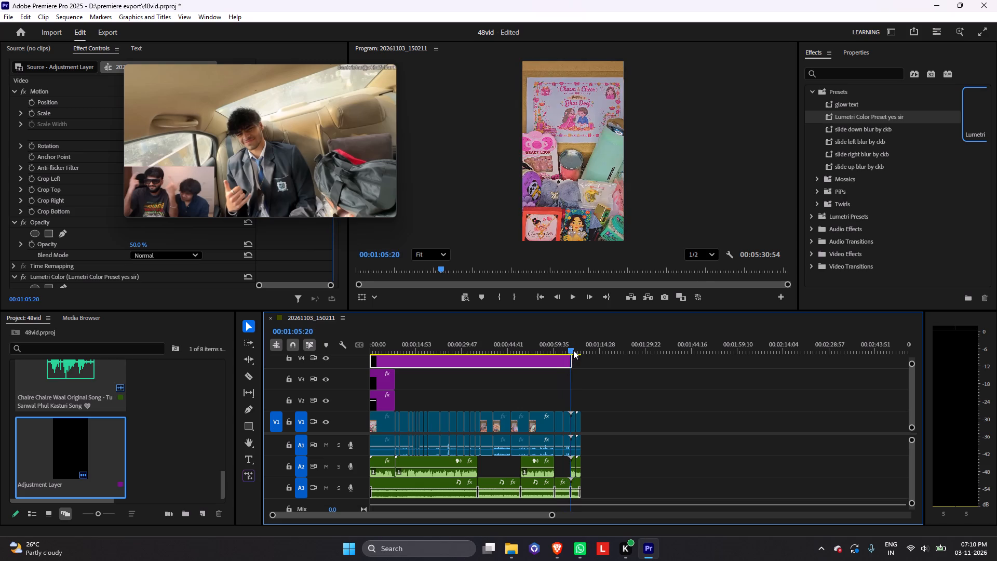
left_click_drag(573, 350, 659, 393)
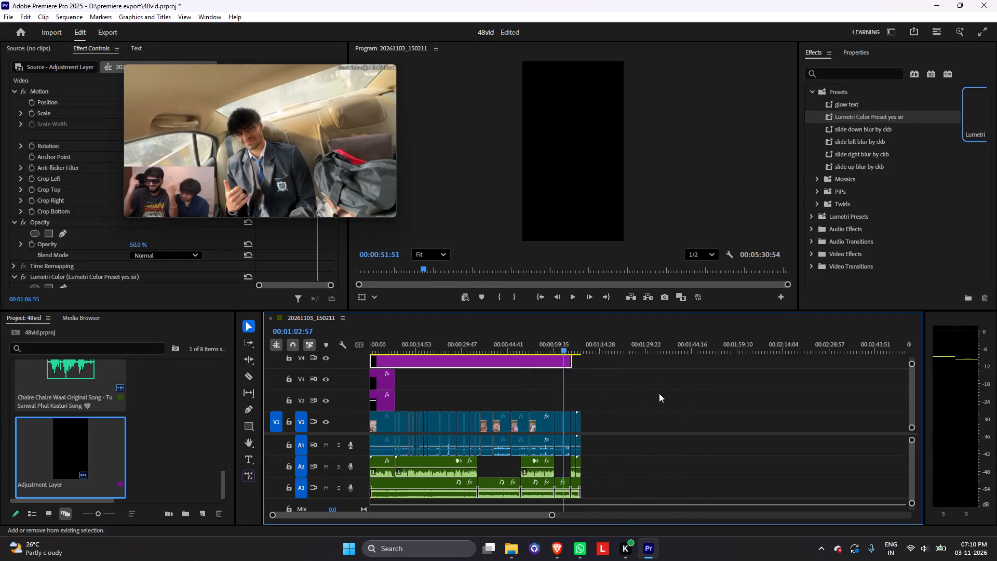
left_click_drag(659, 393, 572, 403)
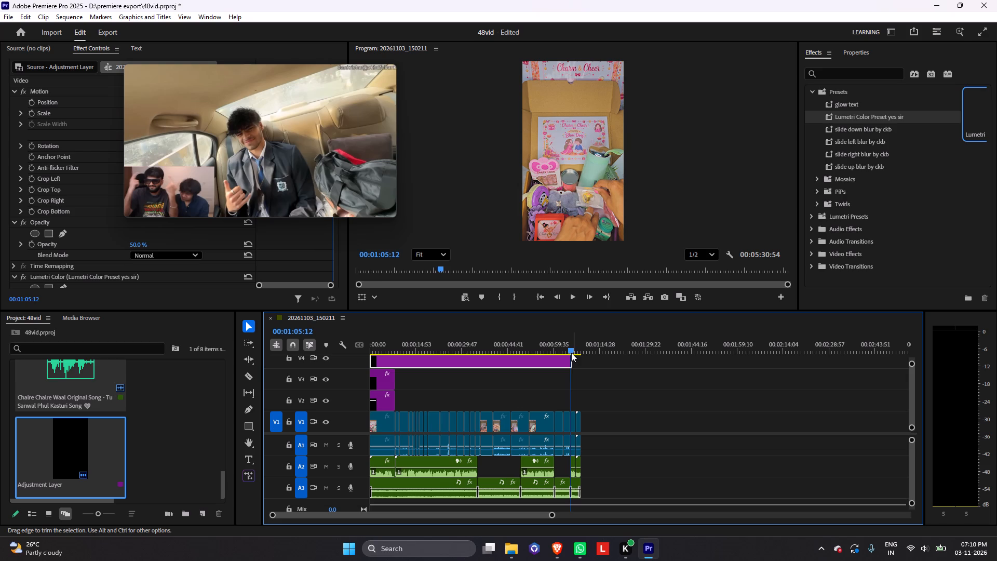
left_click_drag(568, 352, 576, 352)
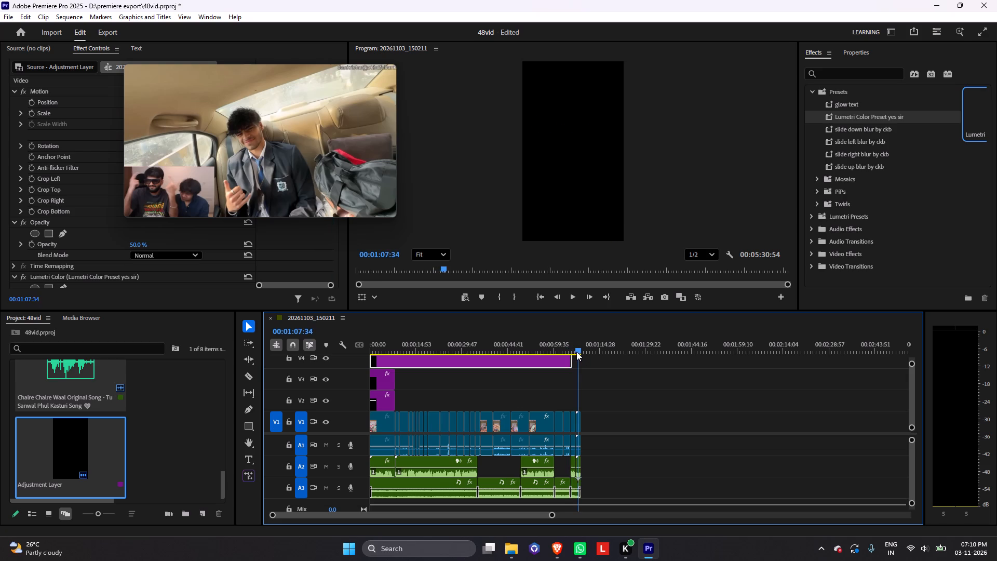
left_click_drag(576, 352, 574, 352)
left_click(571, 359)
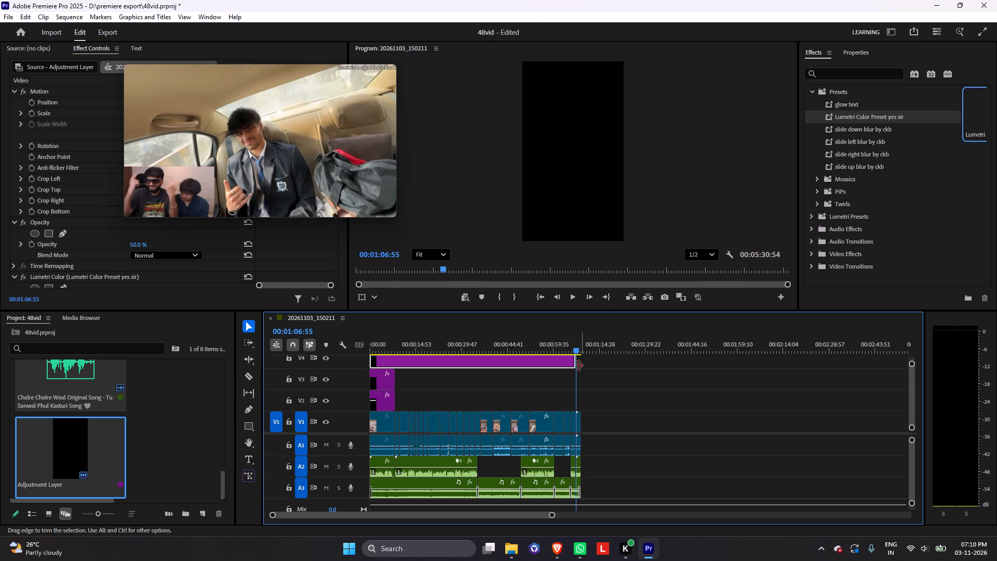
Mark the export range with an In point at 00:00:00:00 and an Out point at 00:01:08:40.
left_click_drag(574, 349, 291, 388)
key("i")
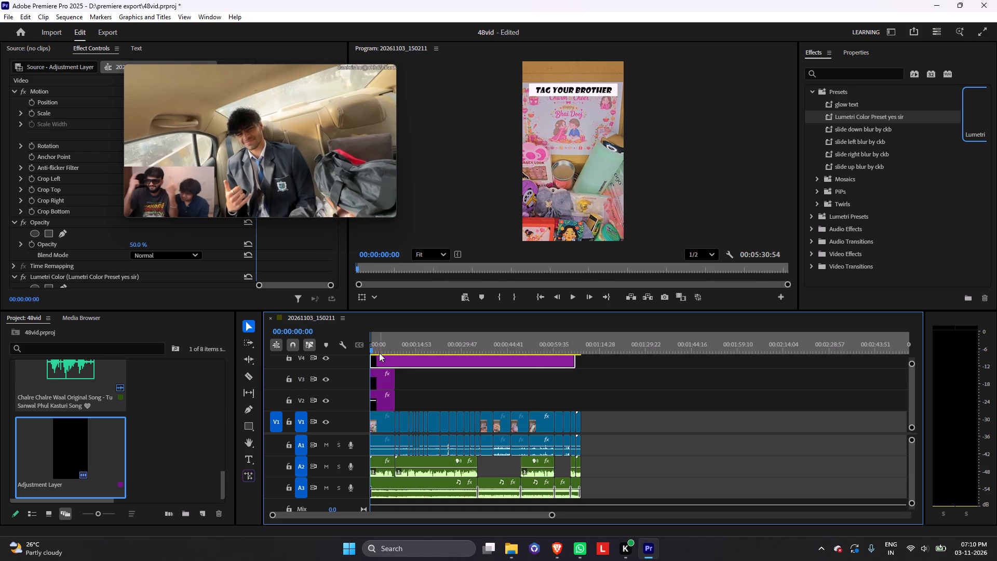
left_click_drag(370, 350, 583, 373, "shift")
key("o")
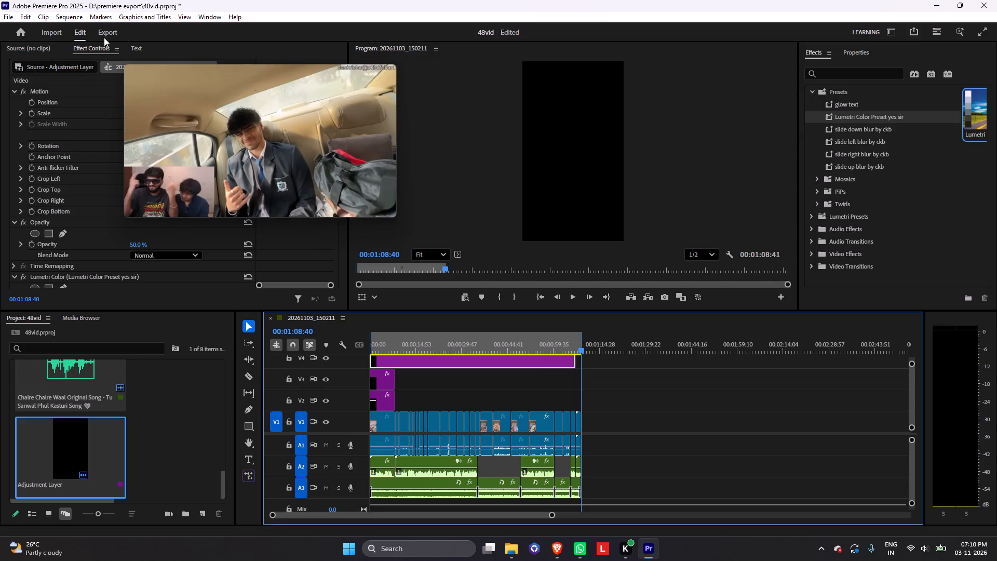
Open the export settings, move the floating video clear of them, and name the output file 48 vid.
left_click(105, 34)
left_click_drag(274, 94, 265, 180)
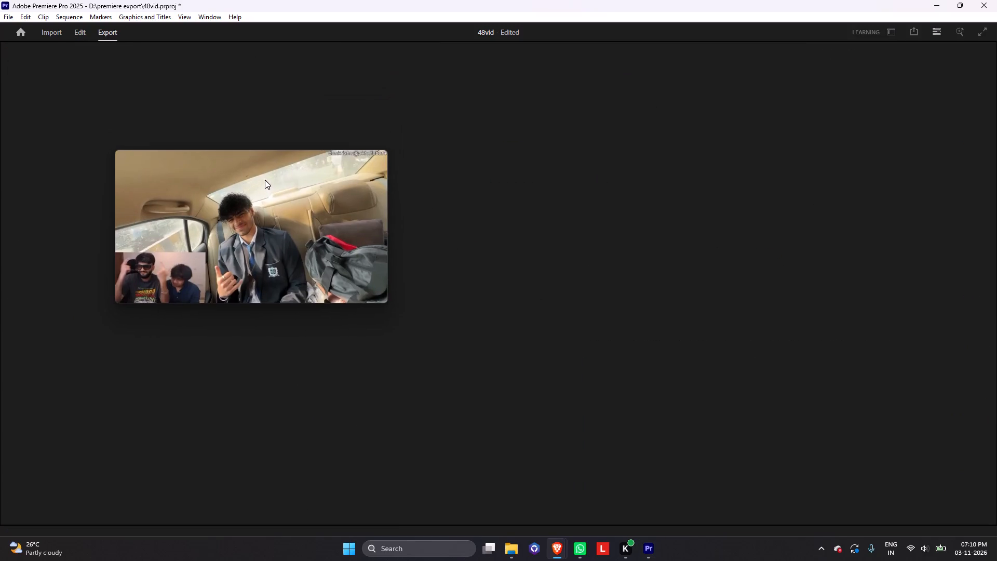
left_click_drag(265, 180, 280, 325)
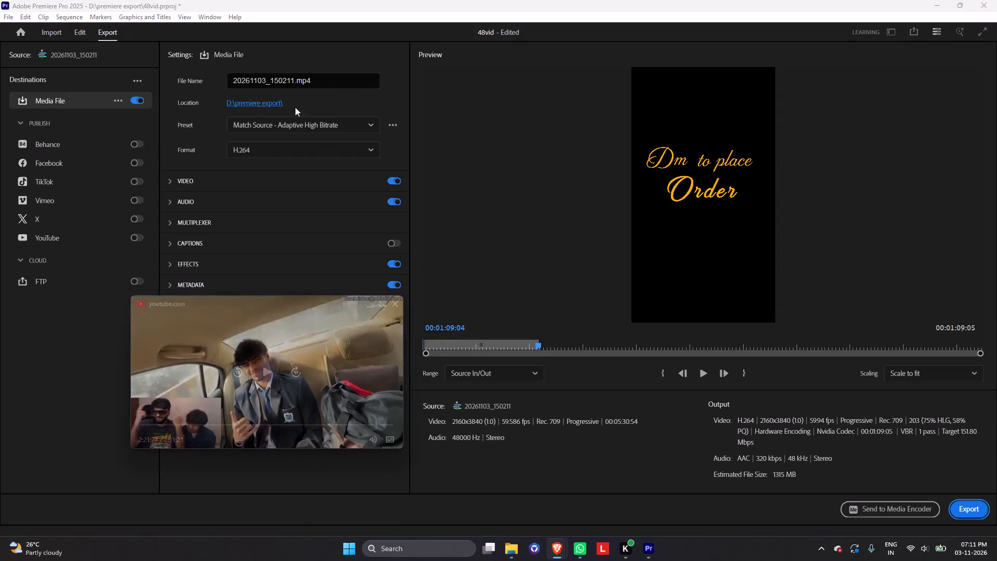
left_click(320, 79)
key("BackSpace")
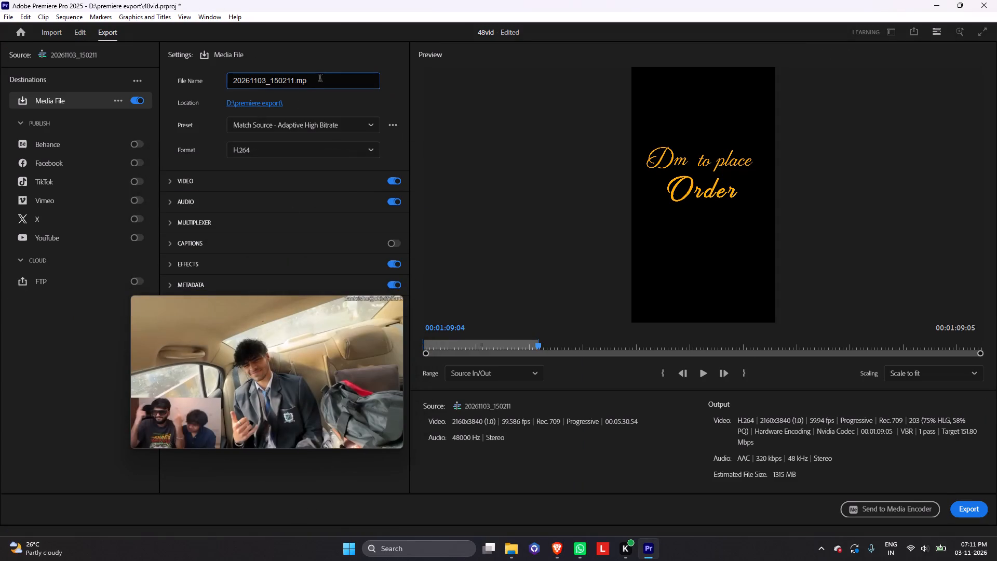
type("48 vid")
key("BackSpace")
key("BackSpace")
key("BackSpace")
key("BackSpace")
key("BackSpace")
key("BackSpace")
key("BackSpace")
key("BackSpace")
key("BackSpace")
key("BackSpace")
key("BackSpace")
key("BackSpace")
key("BackSpace")
key("BackSpace")
key("BackSpace")
key("BackSpace")
key("BackSpace")
key("BackSpace")
key("BackSpace")
key("BackSpace")
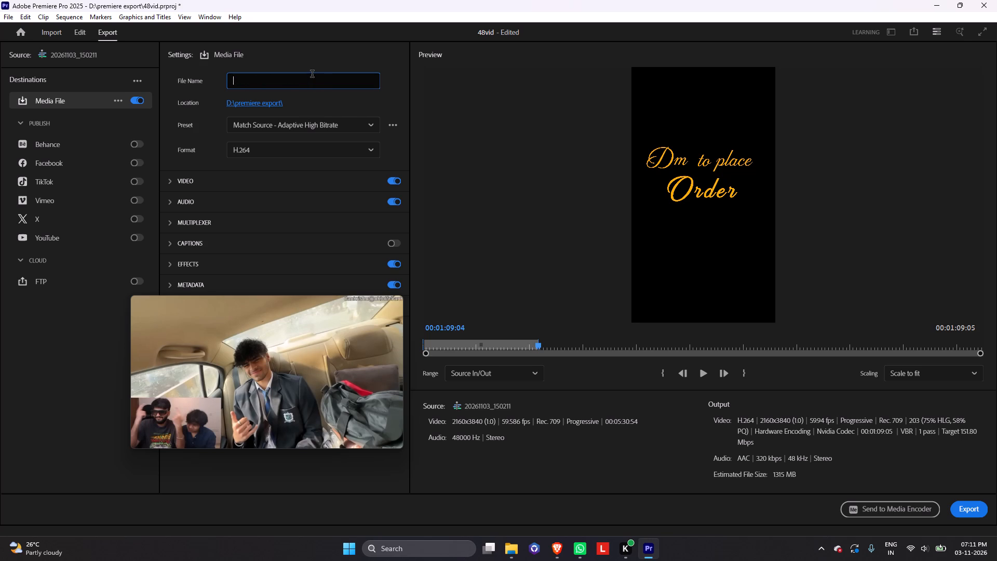
type("48 vid")
Enable Render at Maximum Depth and Use Maximum Render Quality in the export's video settings.
left_click(171, 177)
left_click_drag(249, 319, 249, 319)
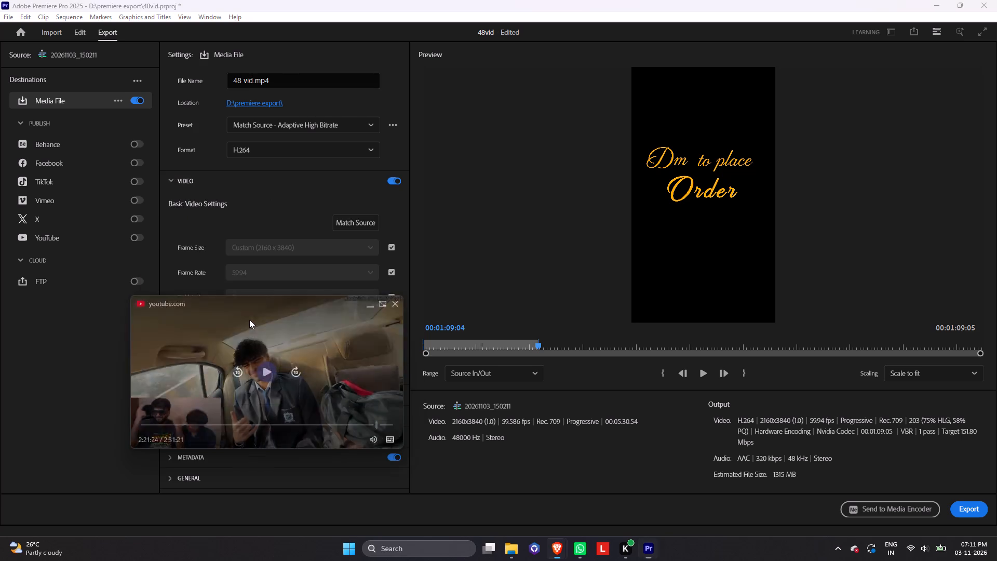
left_click_drag(249, 319, 245, 99)
left_click(186, 348)
left_click(182, 372)
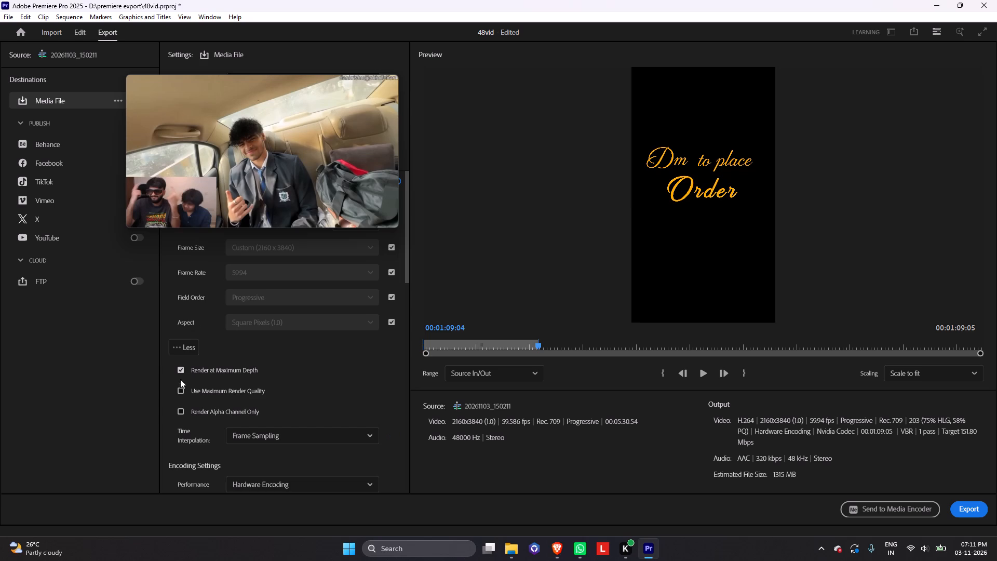
left_click(179, 387)
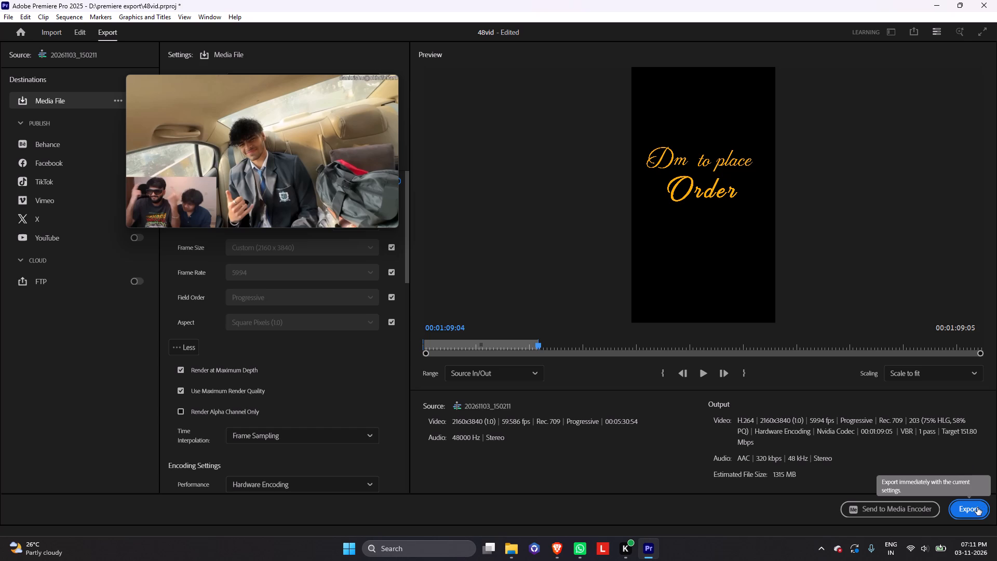
Start the H.264 export of 48 vid to the D:\premiere export folder.
left_click(977, 507)
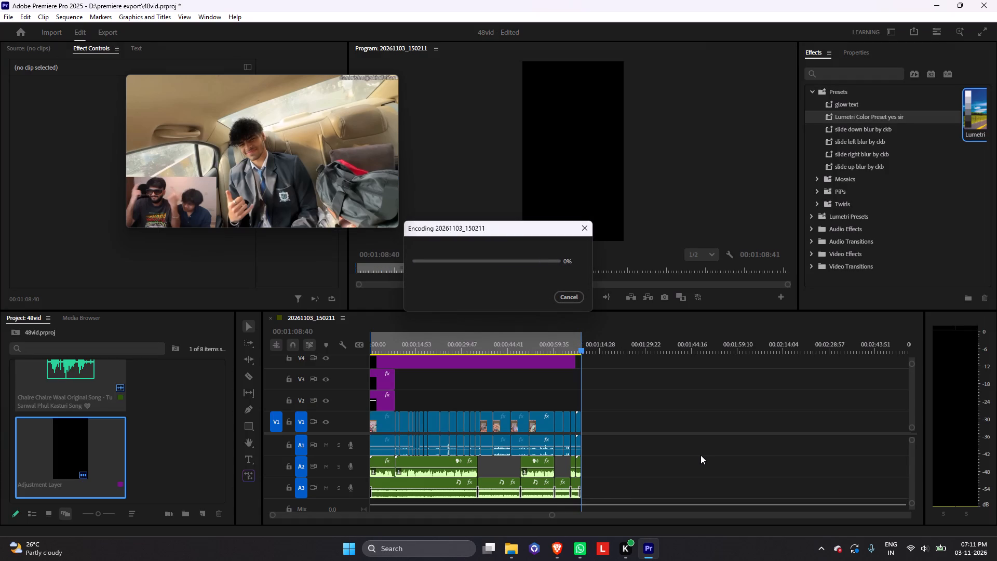
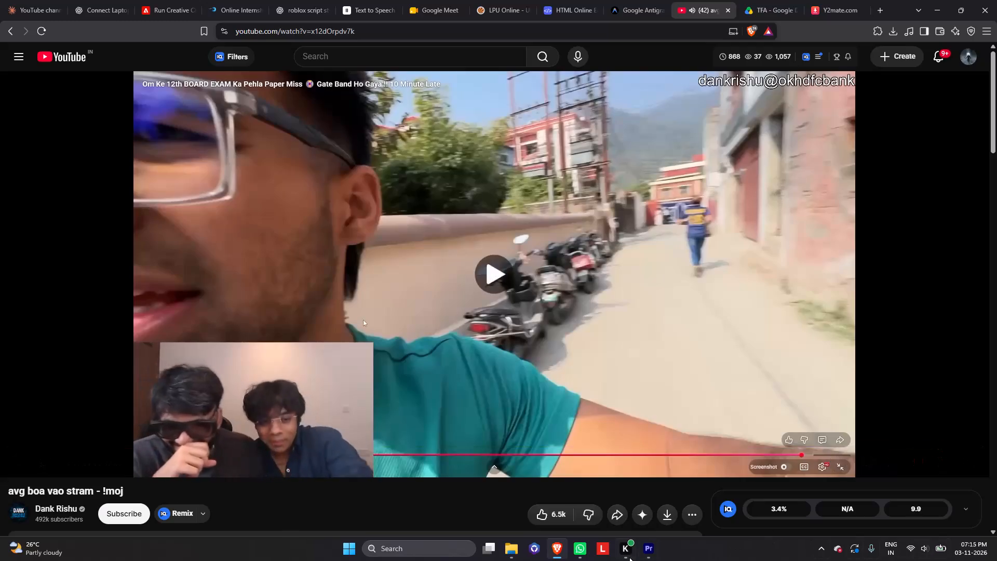
Switch to Premiere Pro, save the 48vid project, and return to the YouTube video in Brave.
left_click(651, 552)
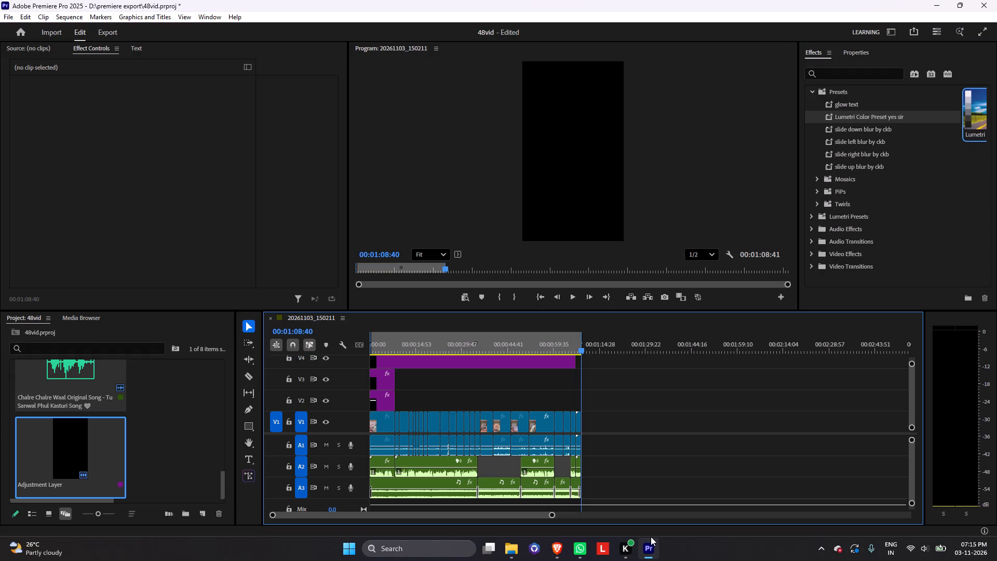
key("ctrl+s")
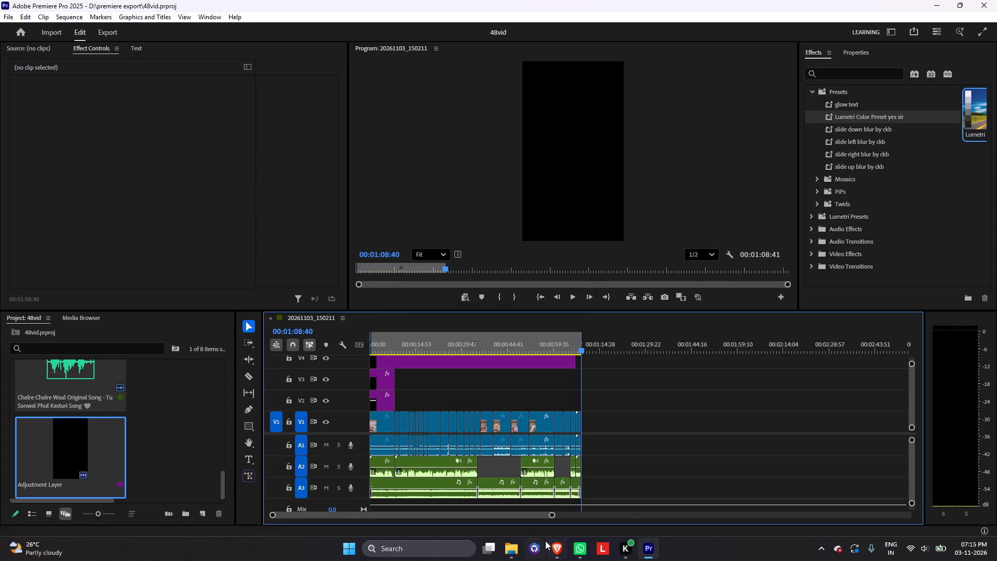
left_click(556, 541)
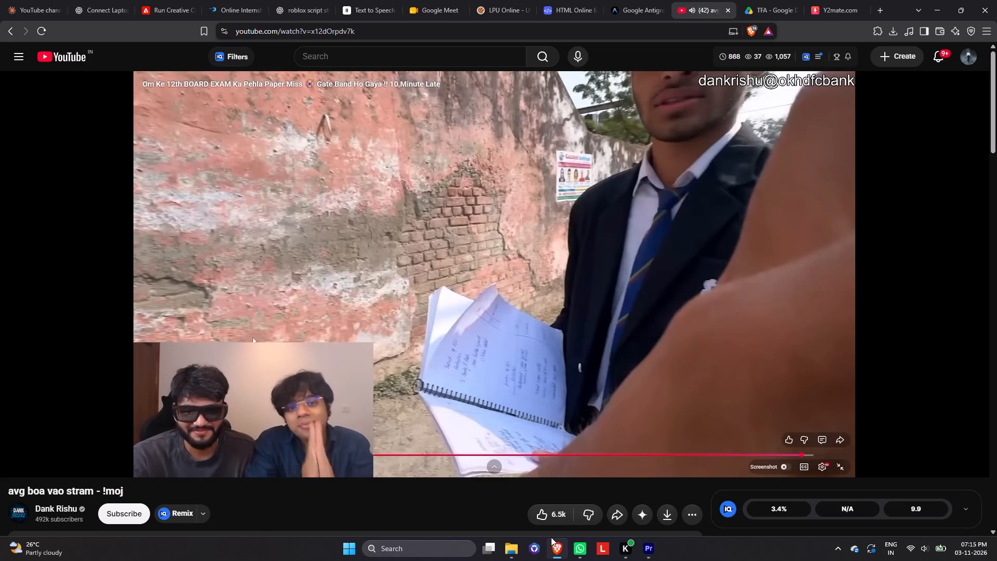